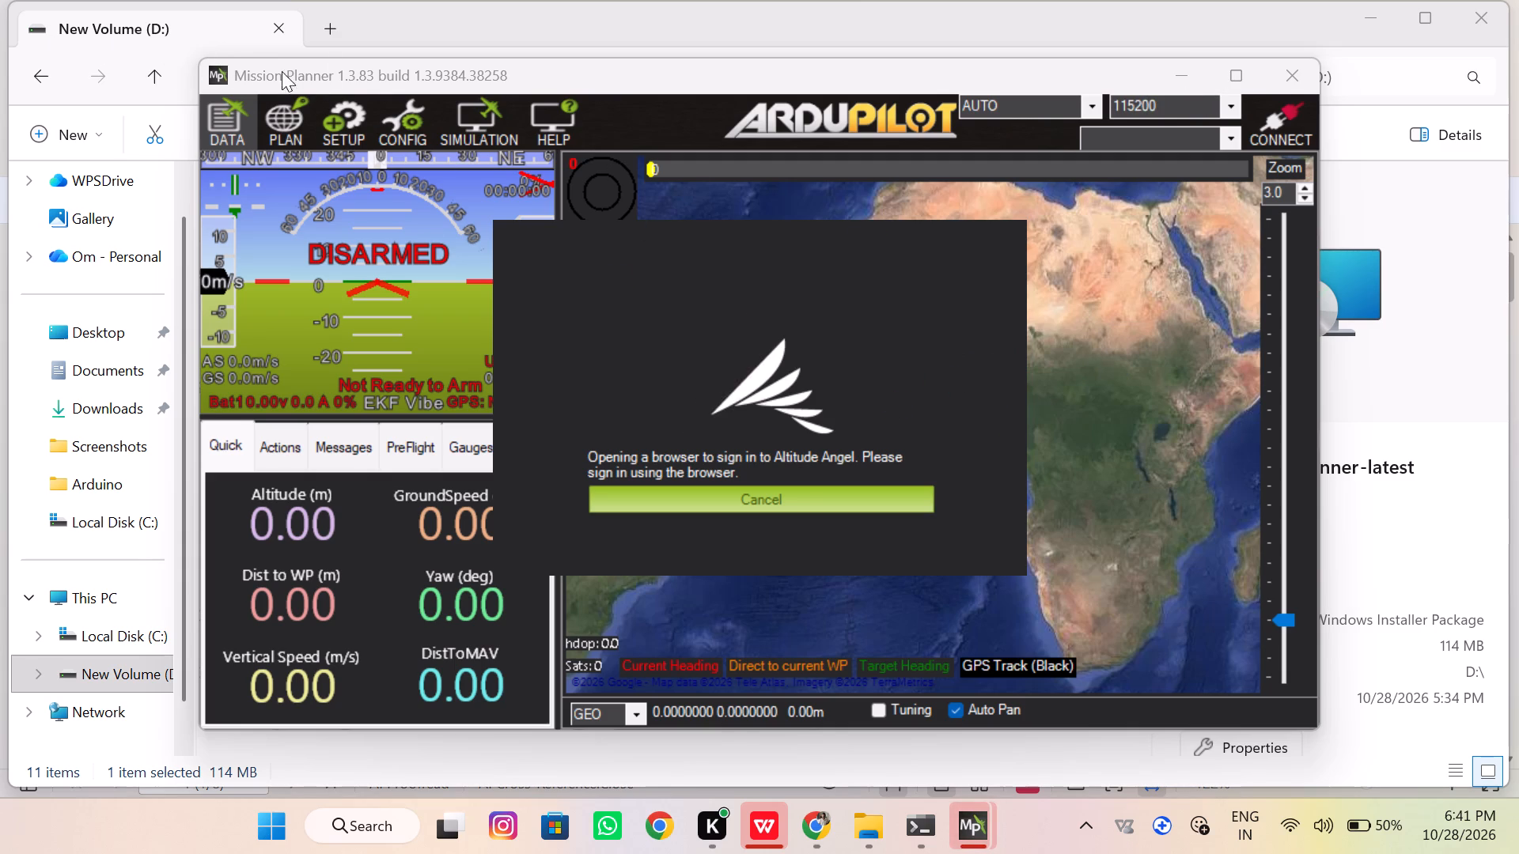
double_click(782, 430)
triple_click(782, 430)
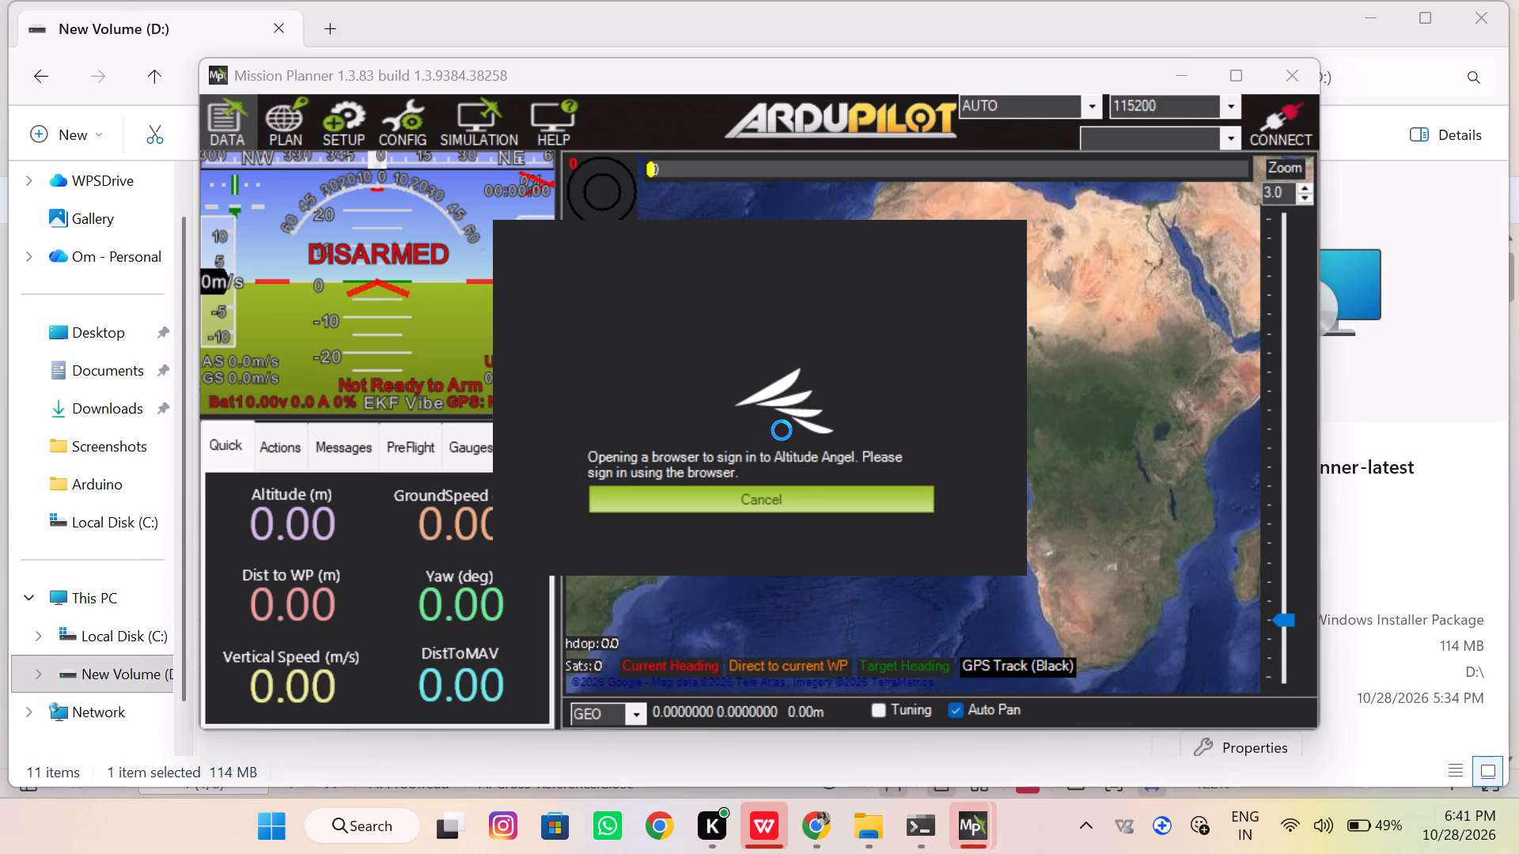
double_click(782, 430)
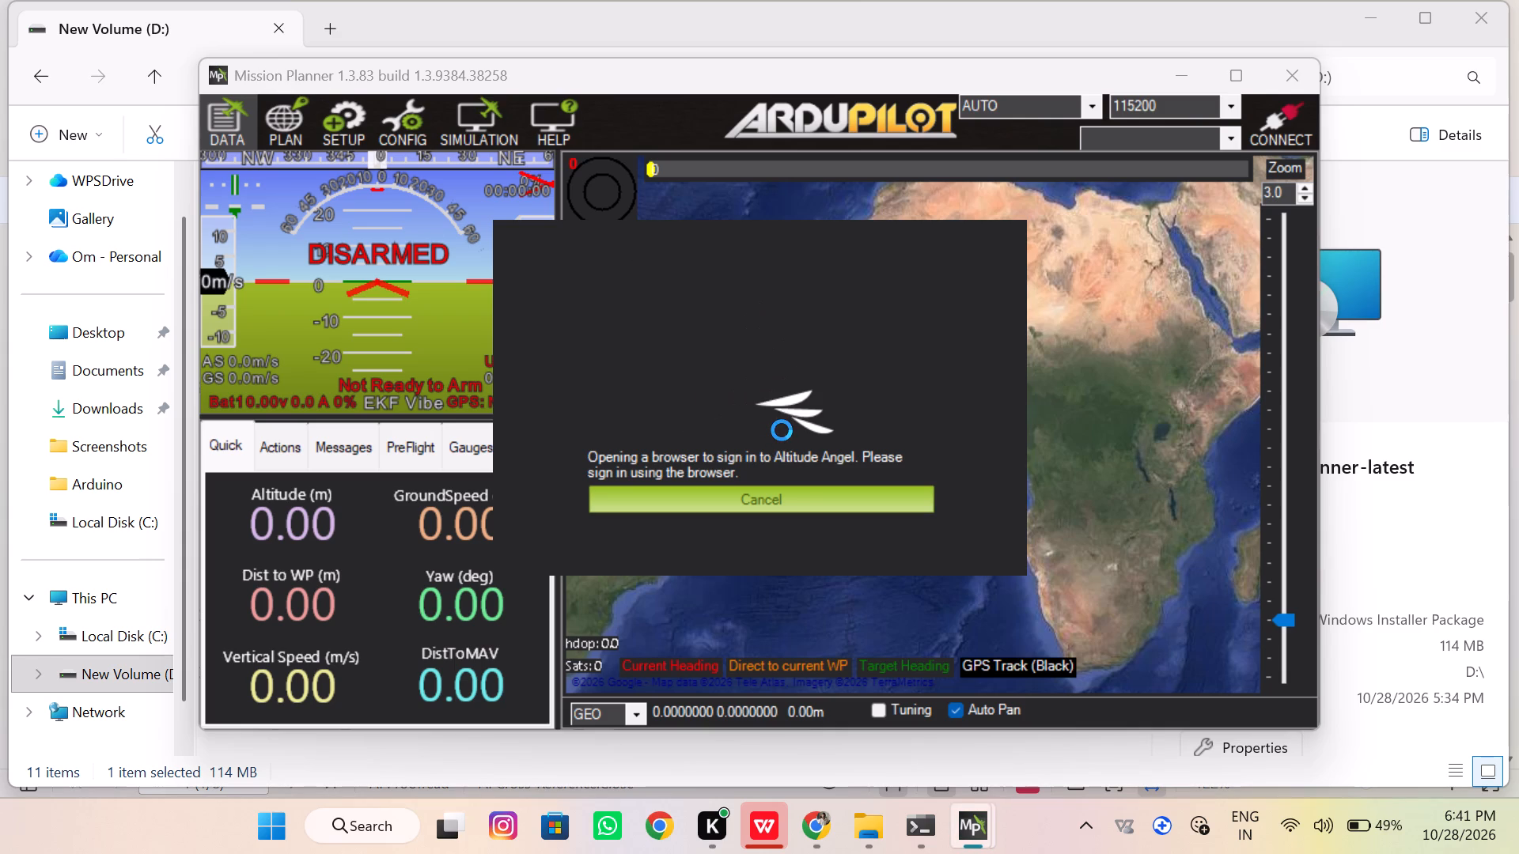
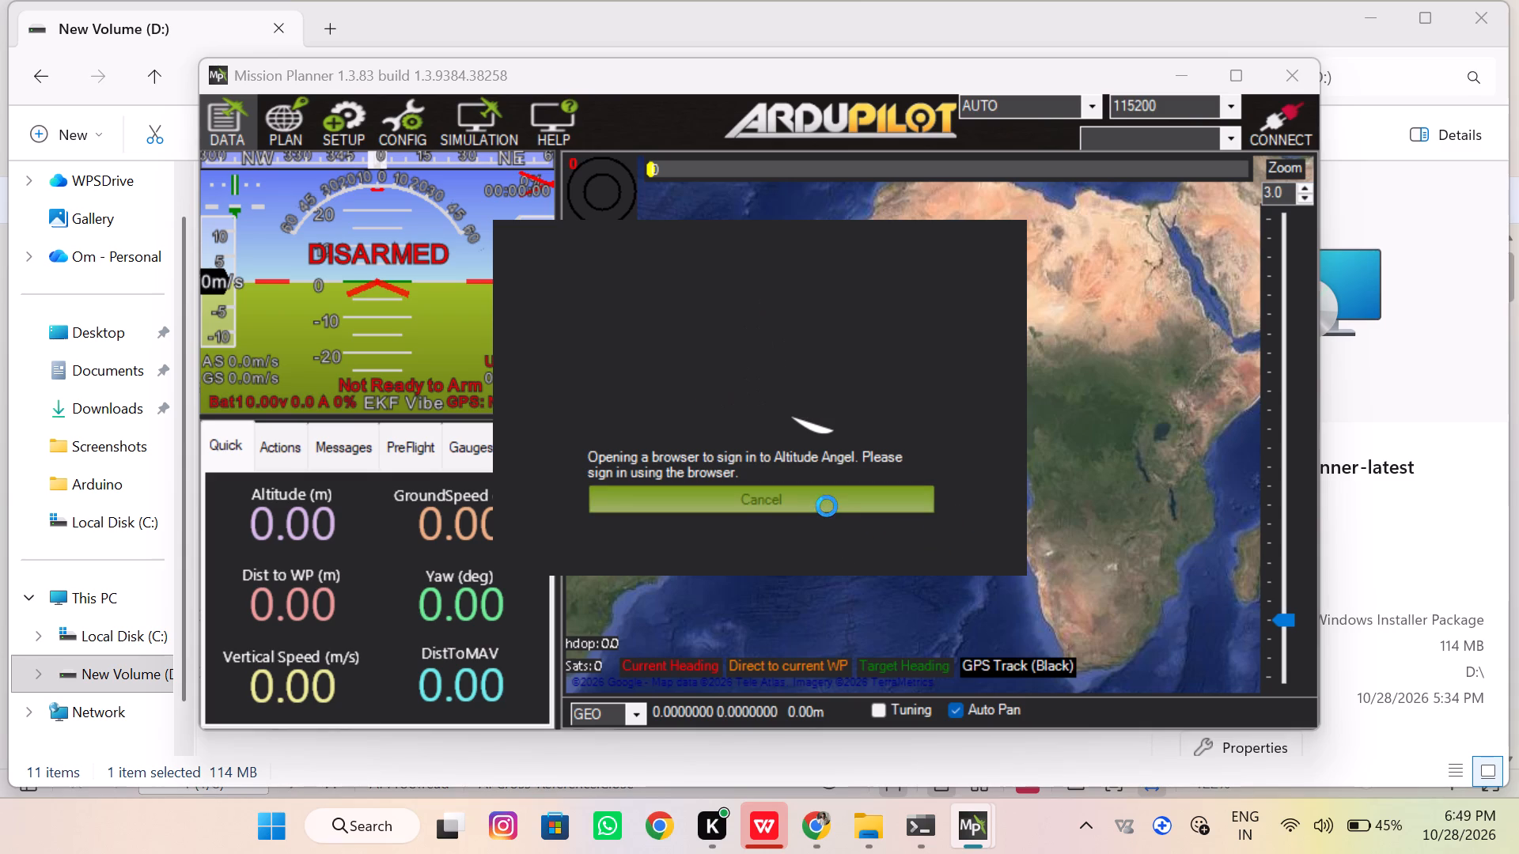
Minimize the File Explorer window behind Mission Planner and cancel the Altitude Angel sign-in prompt.
double_click(1237, 68)
left_click_drag(1237, 68, 1410, 71)
double_click(1410, 71)
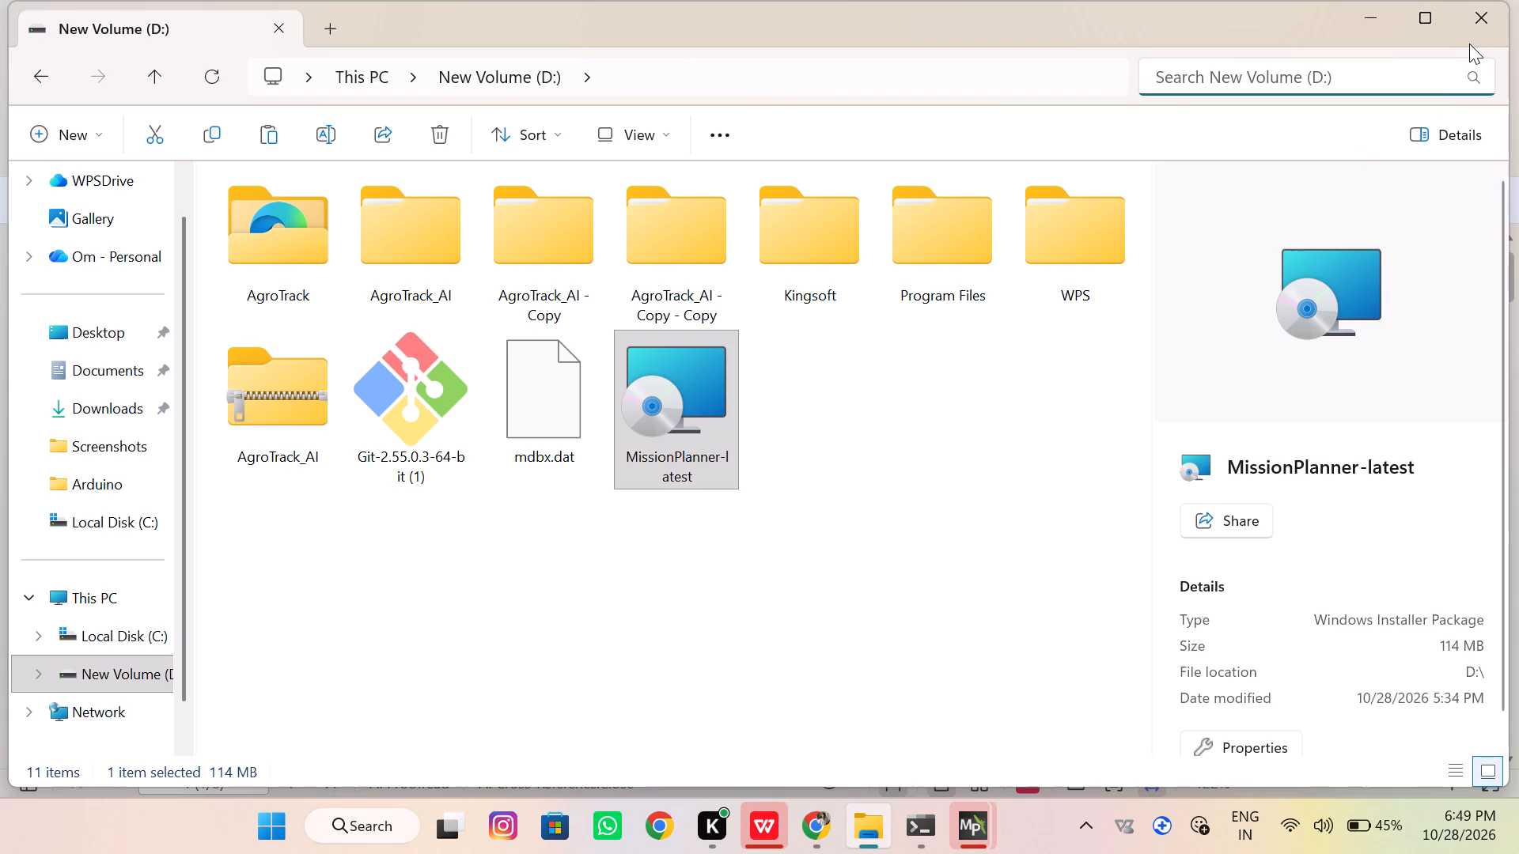
left_click(1376, 12)
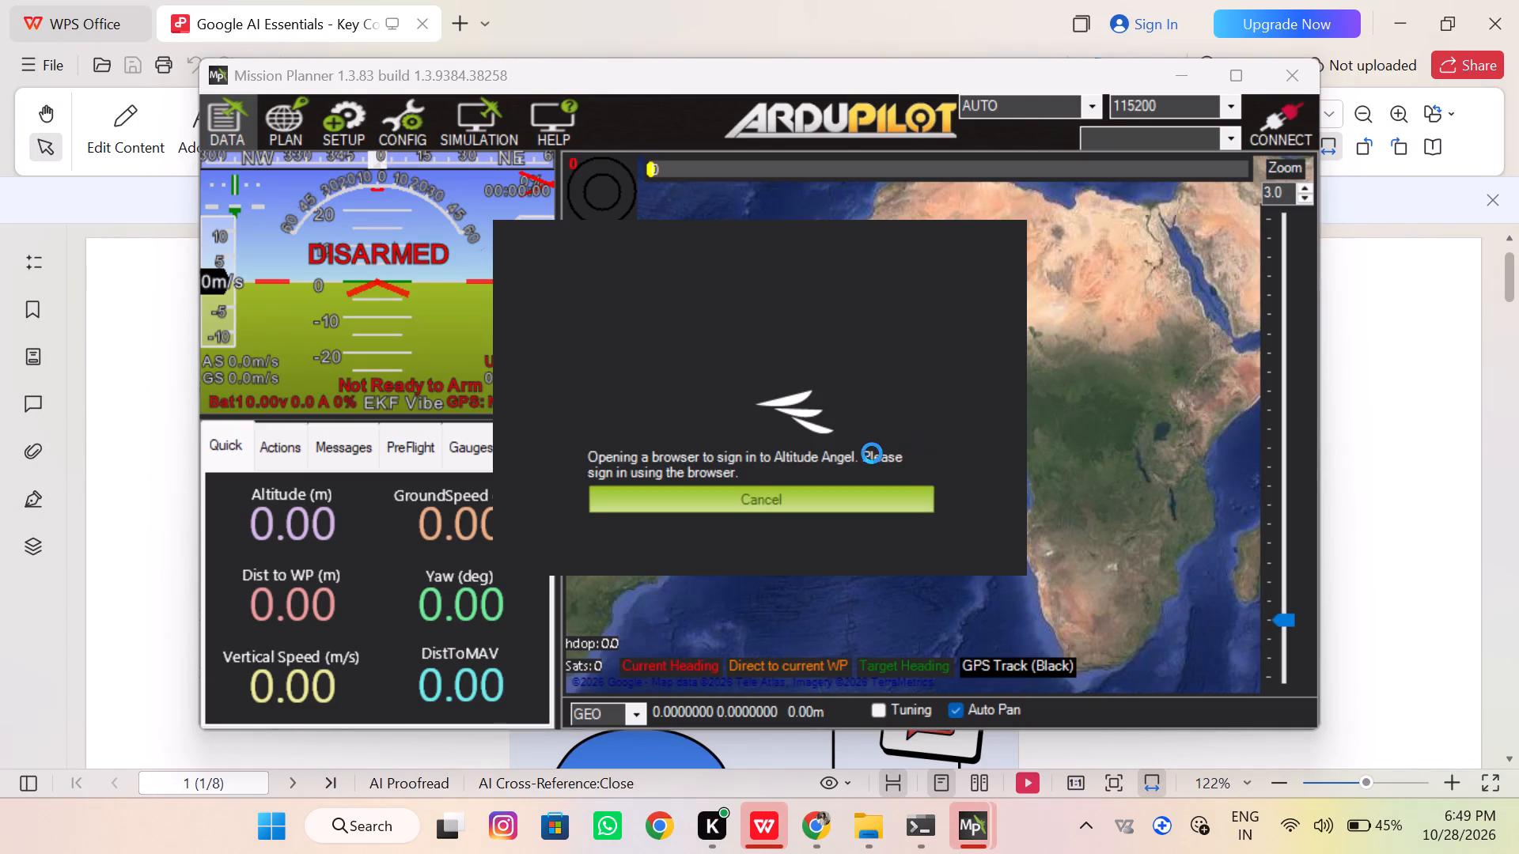
triple_click(847, 426)
left_click(847, 426)
left_click(348, 120)
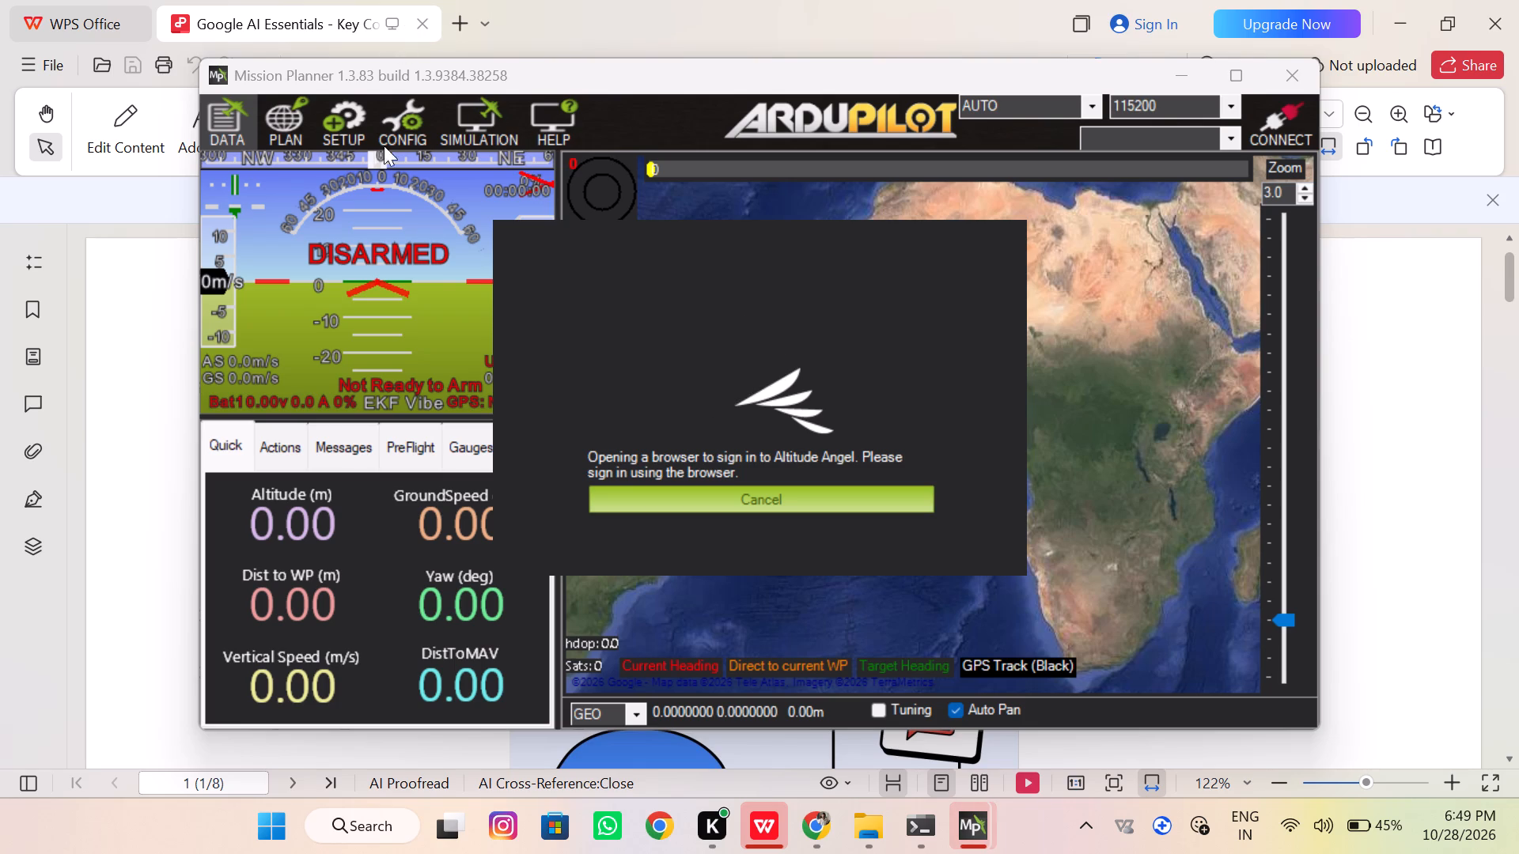
triple_click(674, 503)
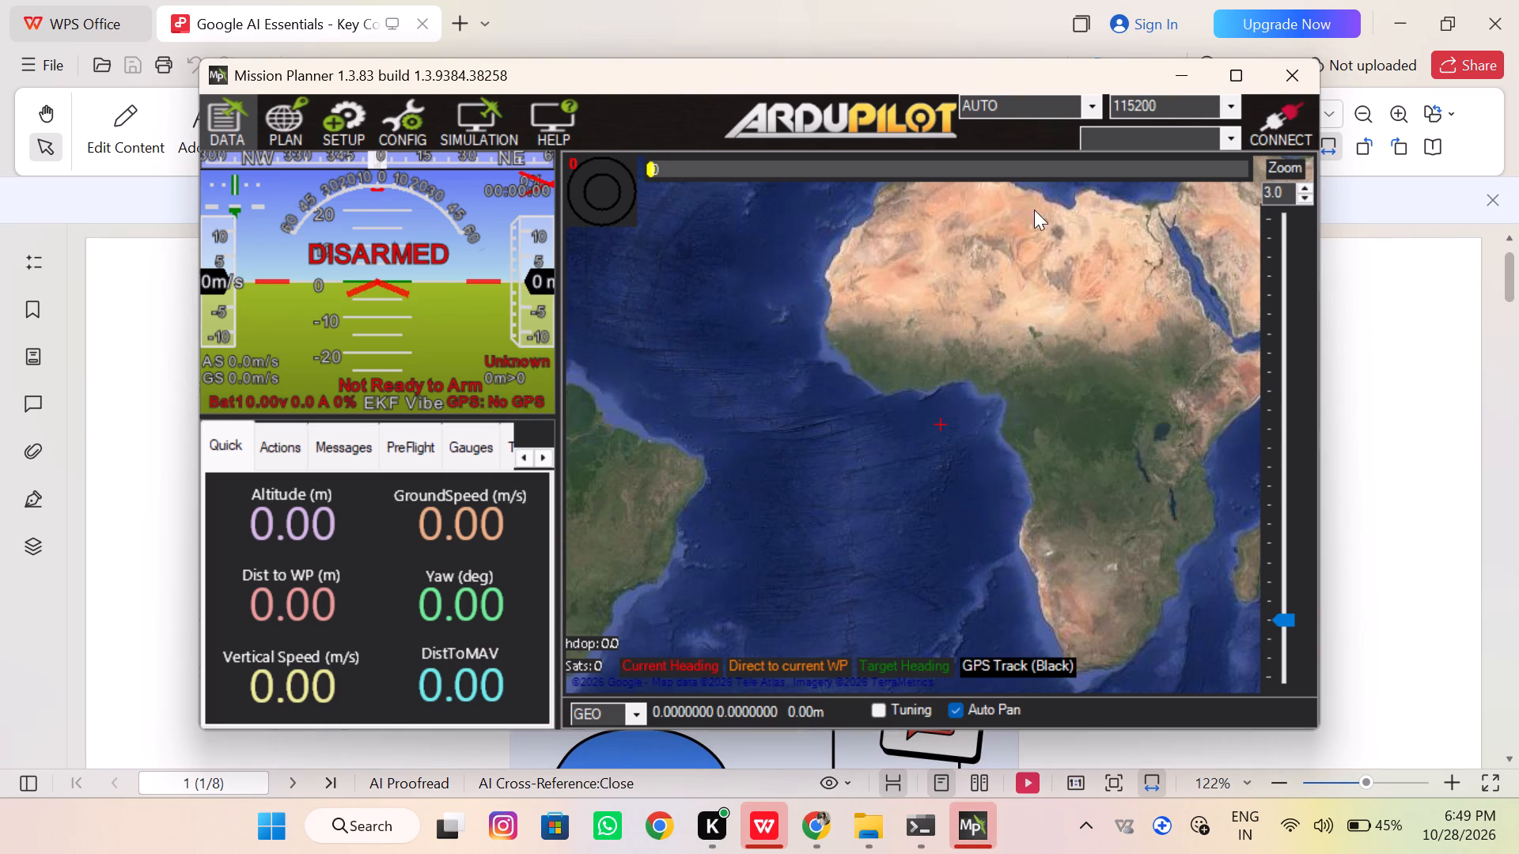
Maximize the Mission Planner window, cancel the repeated Altitude Angel sign-in prompt and return from the browser to Mission Planner.
left_click(1233, 74)
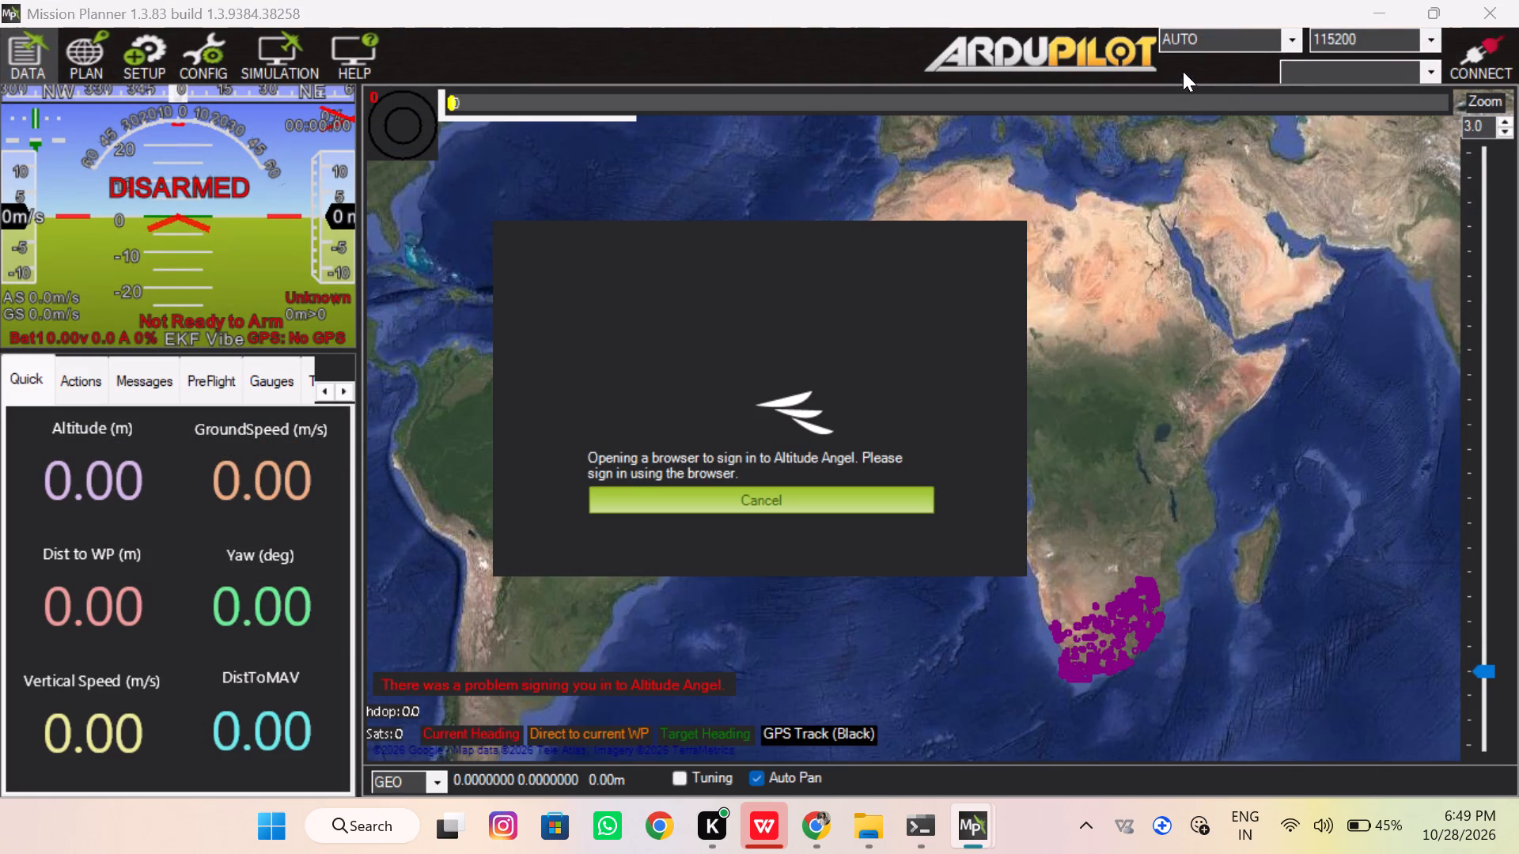
left_click(821, 500)
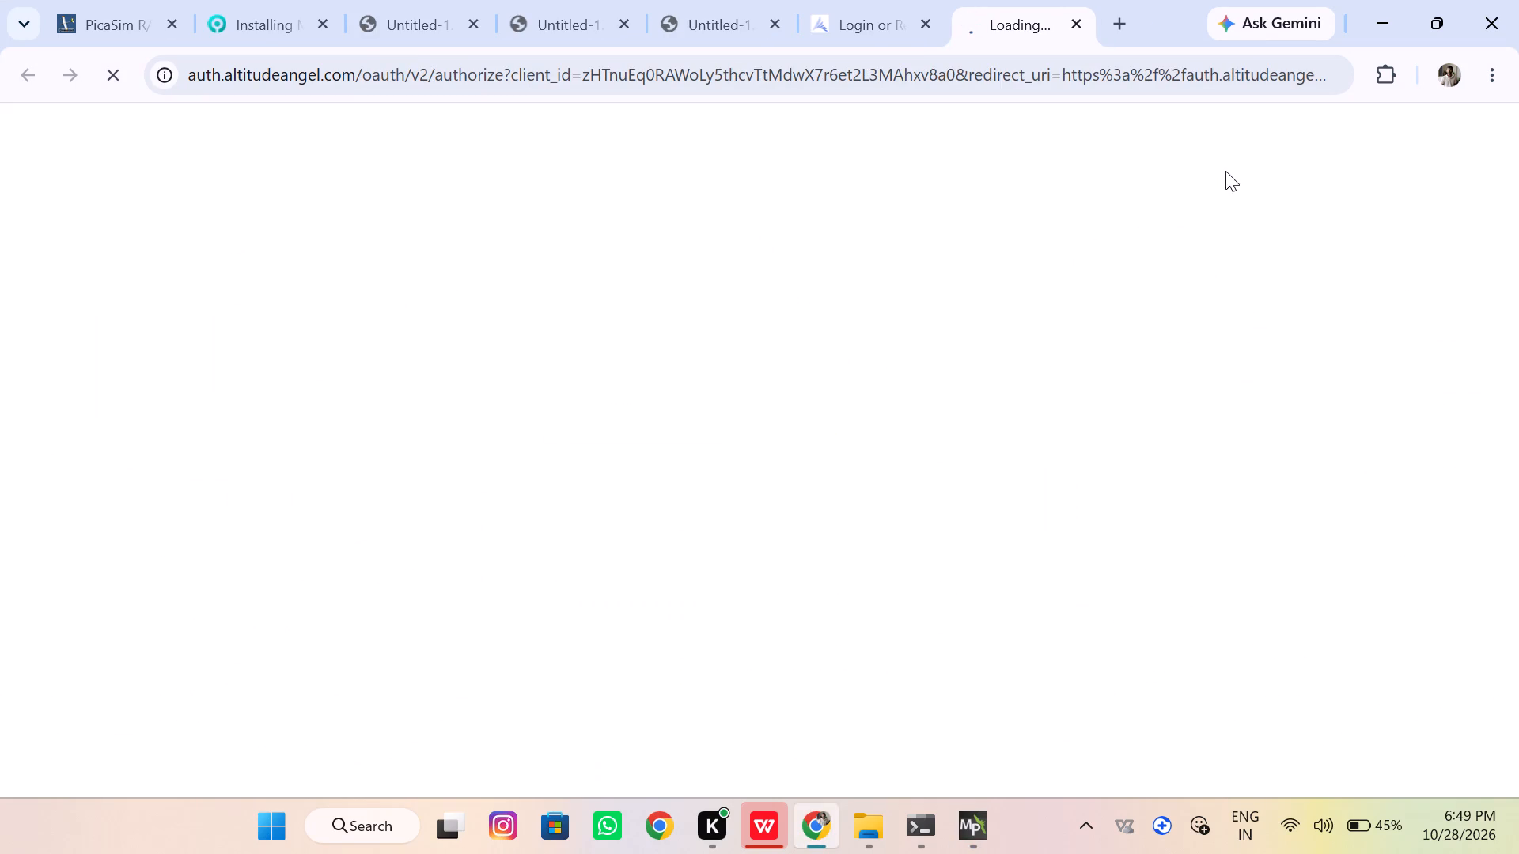
double_click(963, 673)
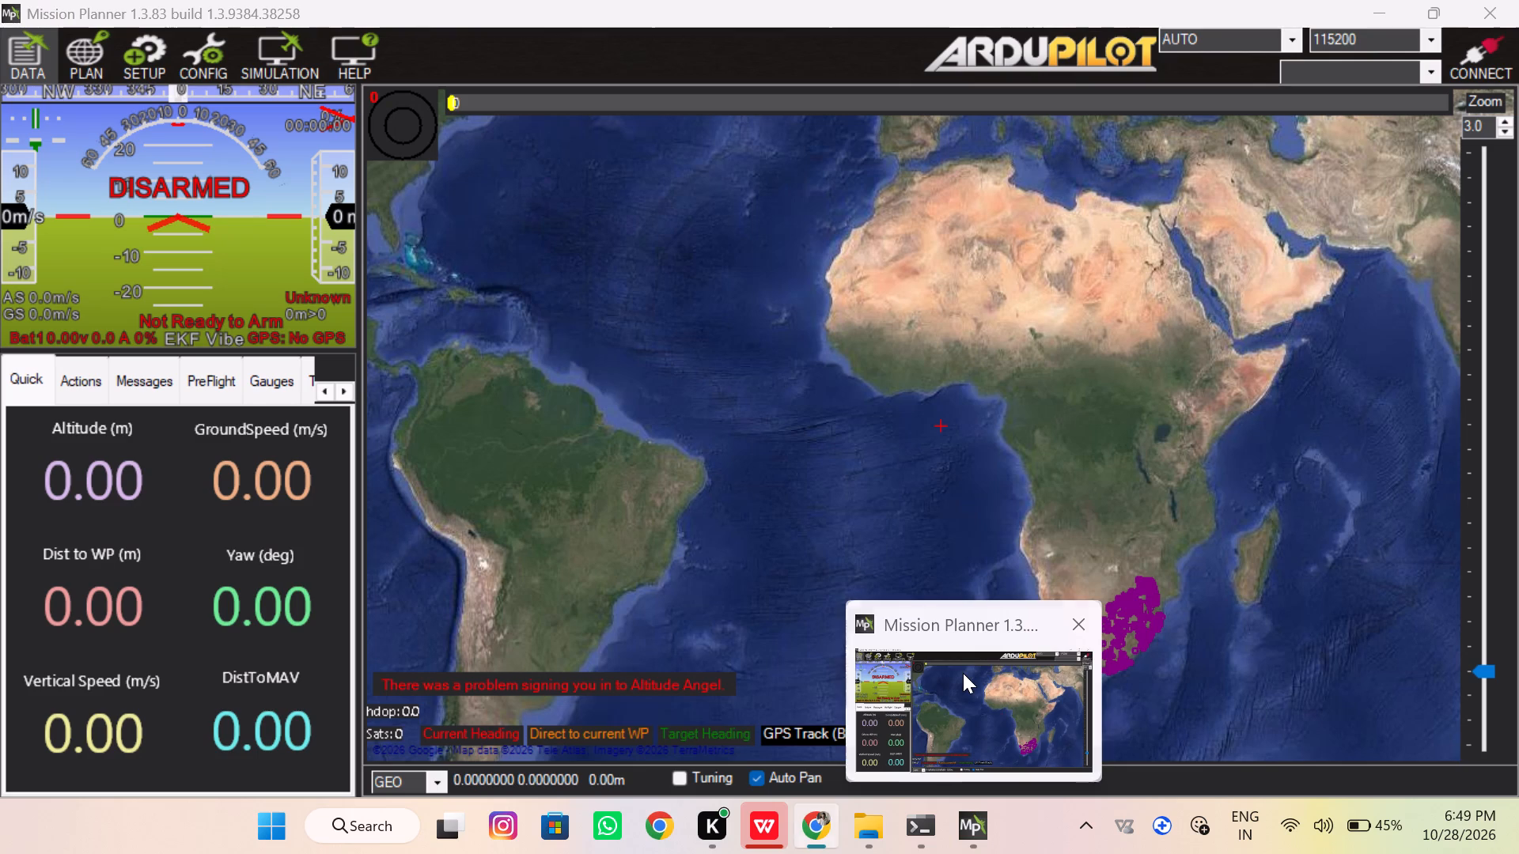
Open the Simulation view.
left_click(296, 59)
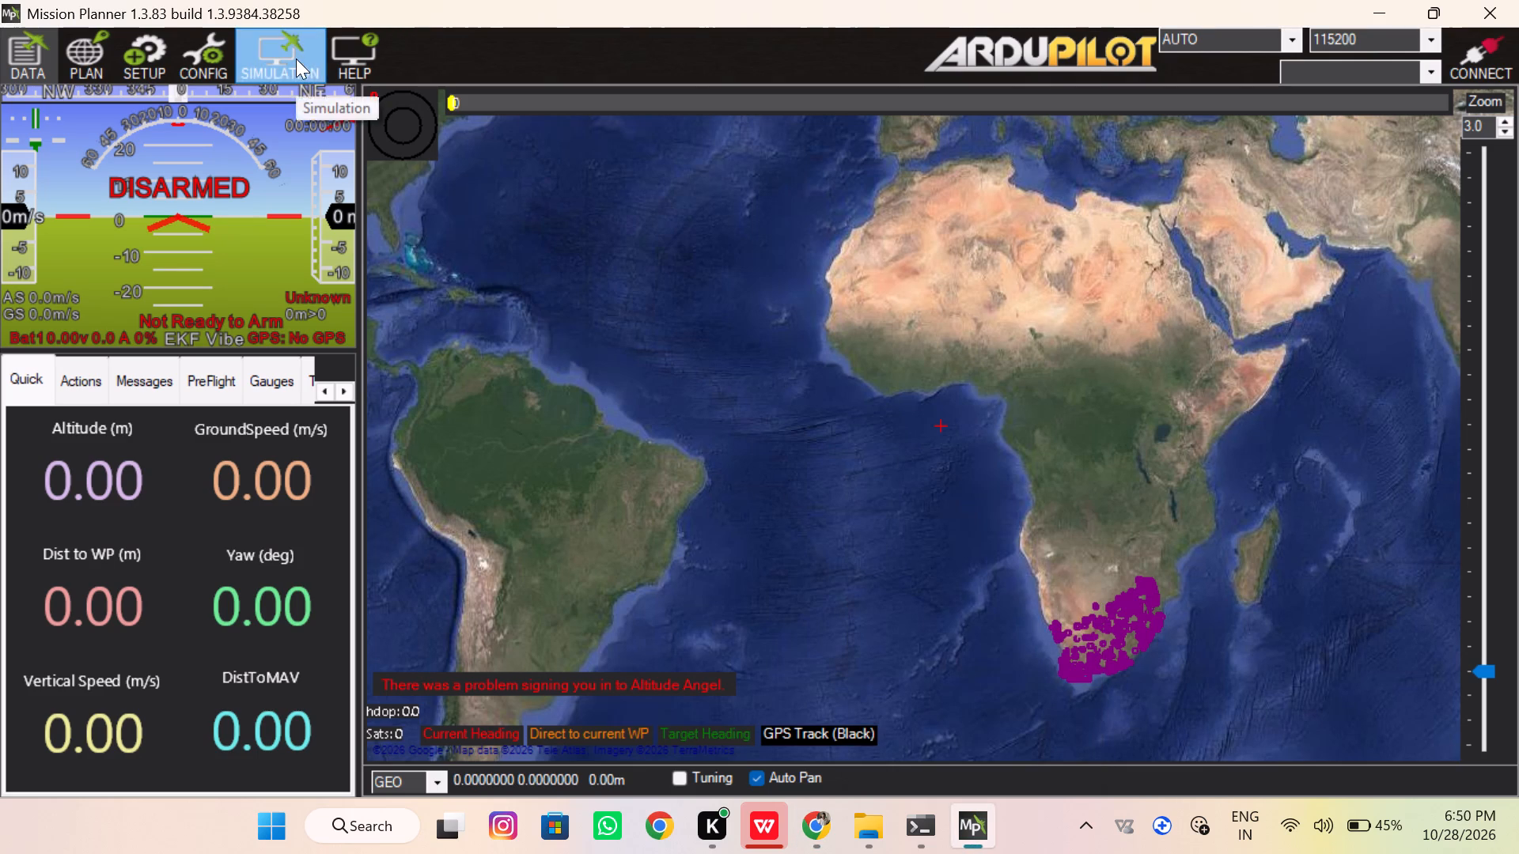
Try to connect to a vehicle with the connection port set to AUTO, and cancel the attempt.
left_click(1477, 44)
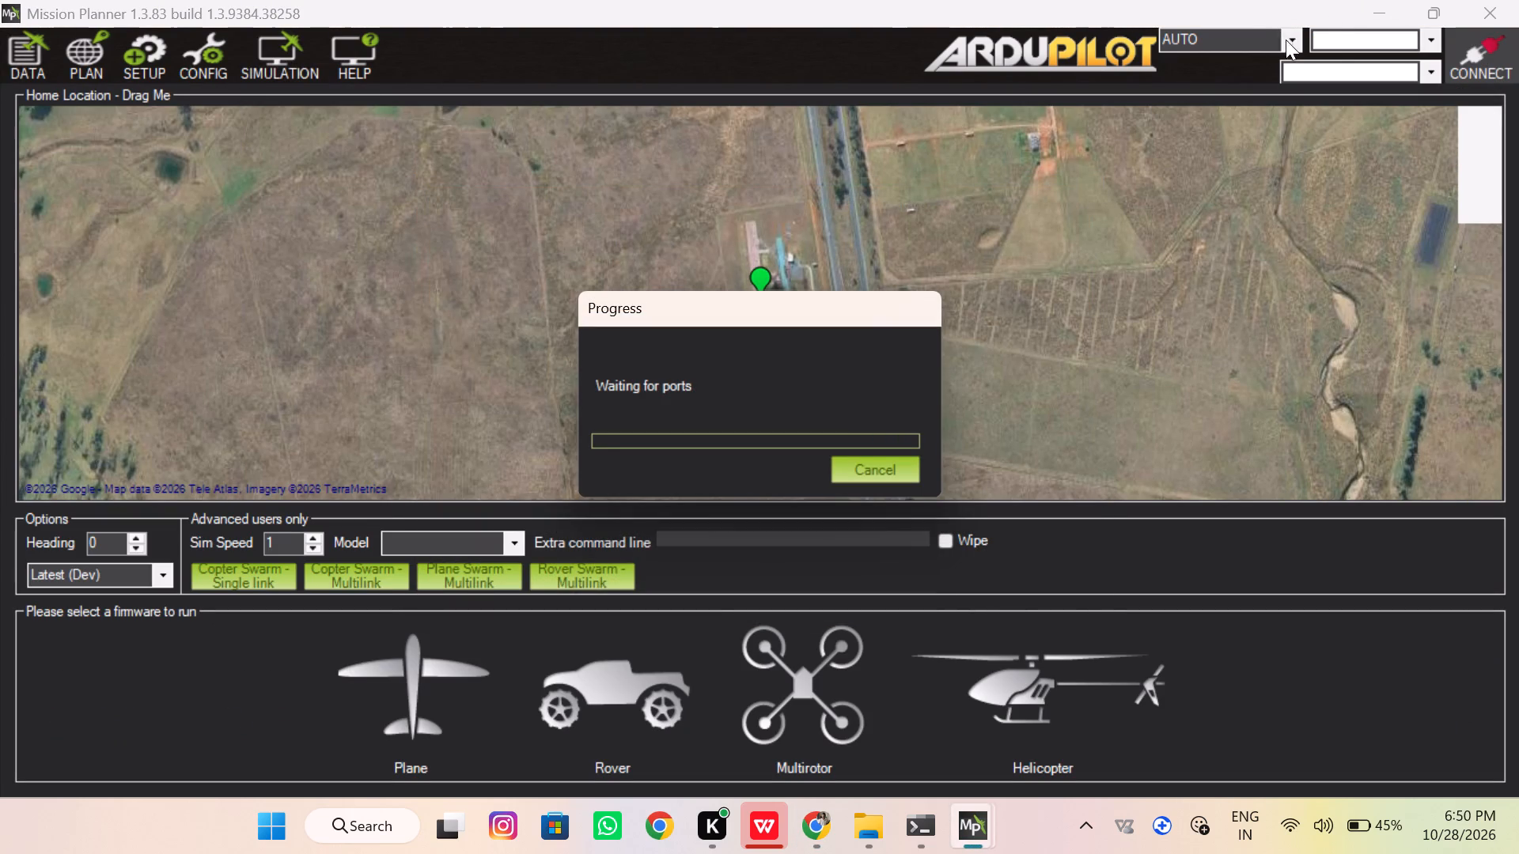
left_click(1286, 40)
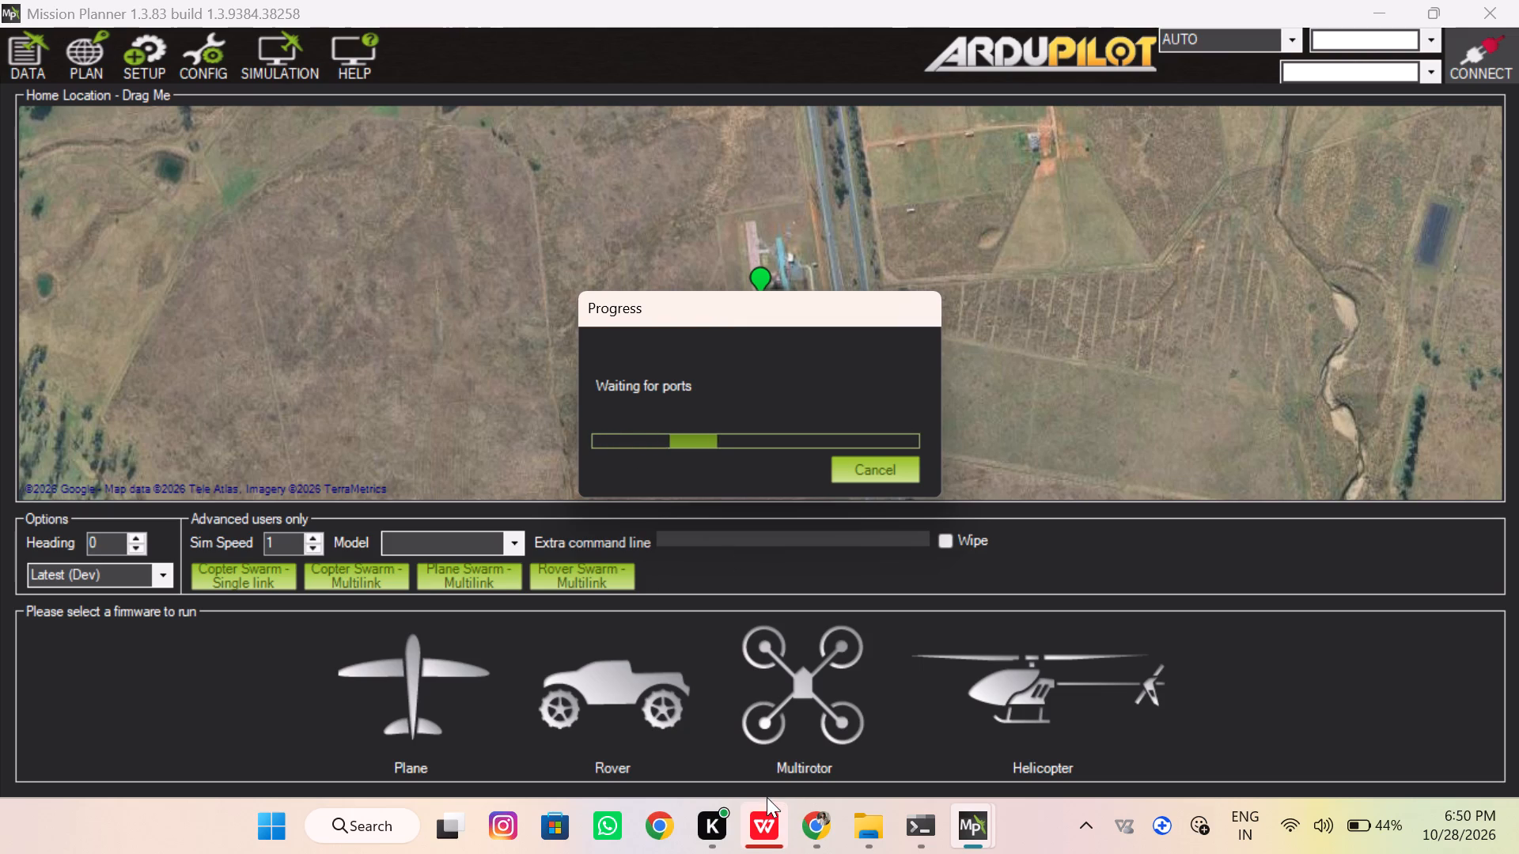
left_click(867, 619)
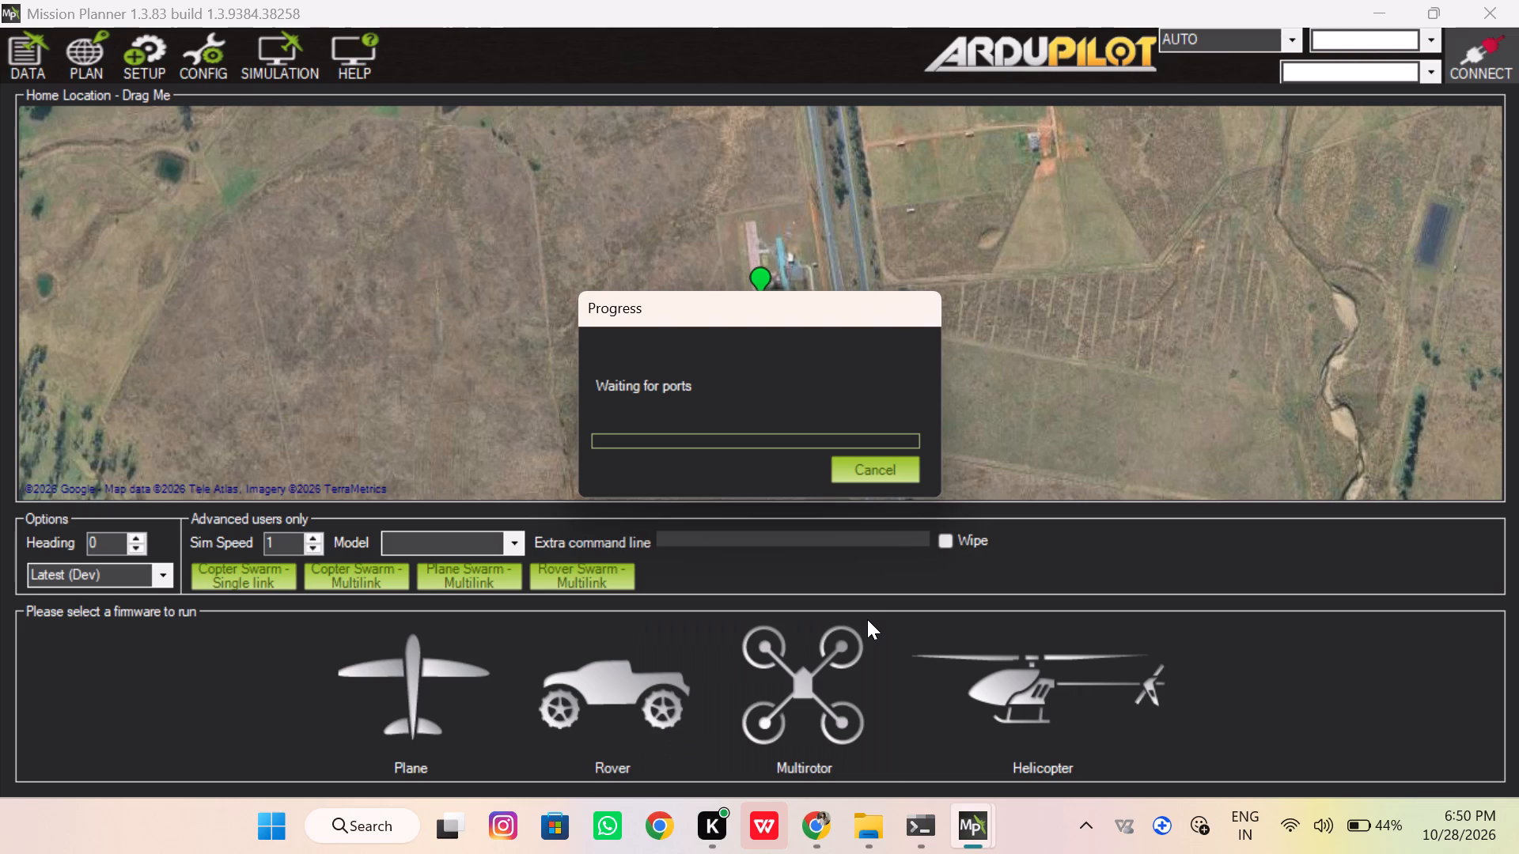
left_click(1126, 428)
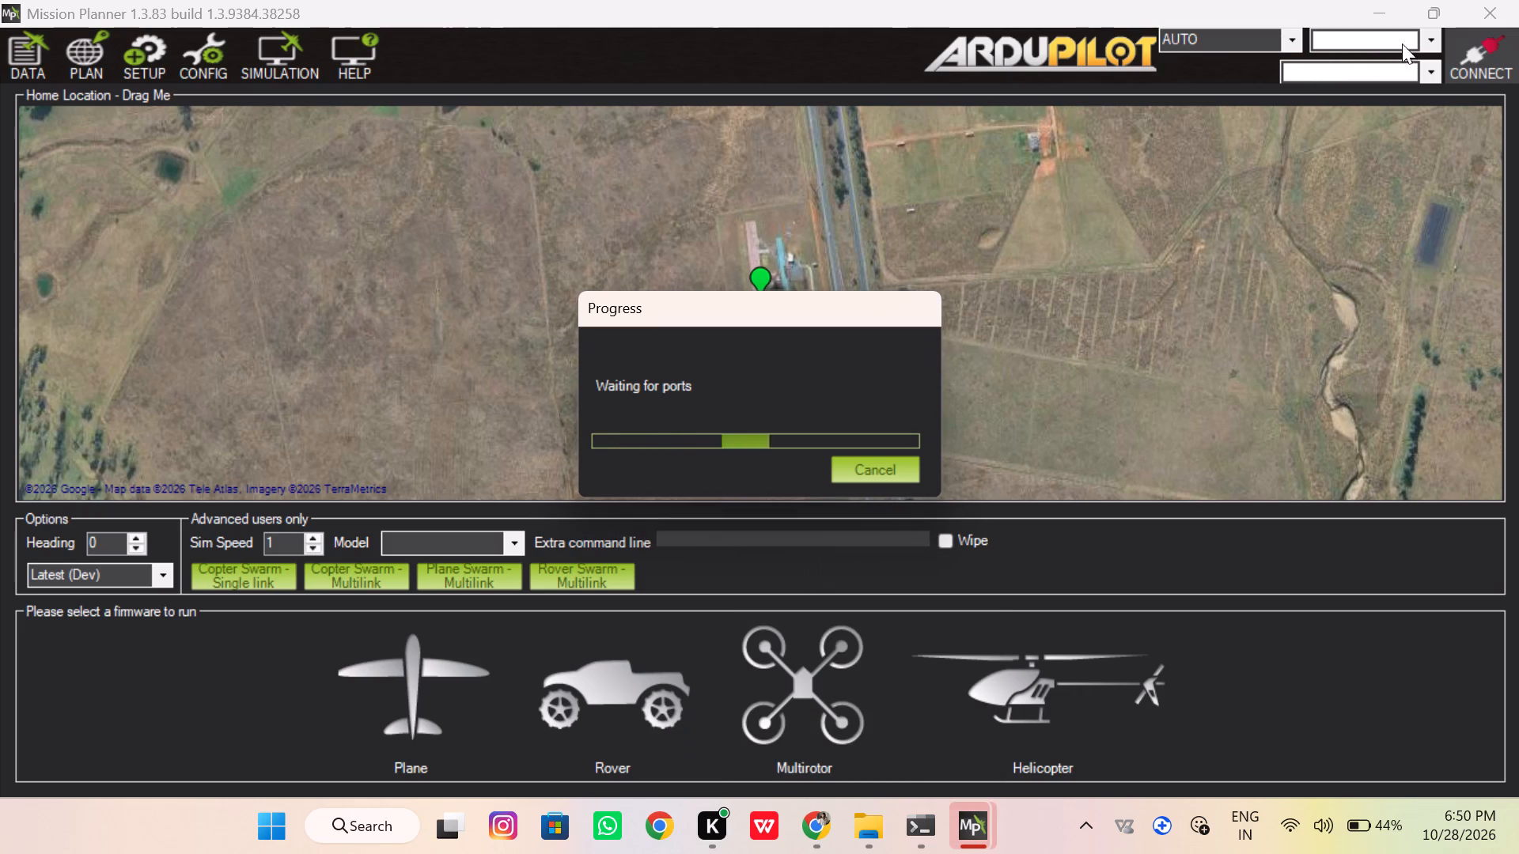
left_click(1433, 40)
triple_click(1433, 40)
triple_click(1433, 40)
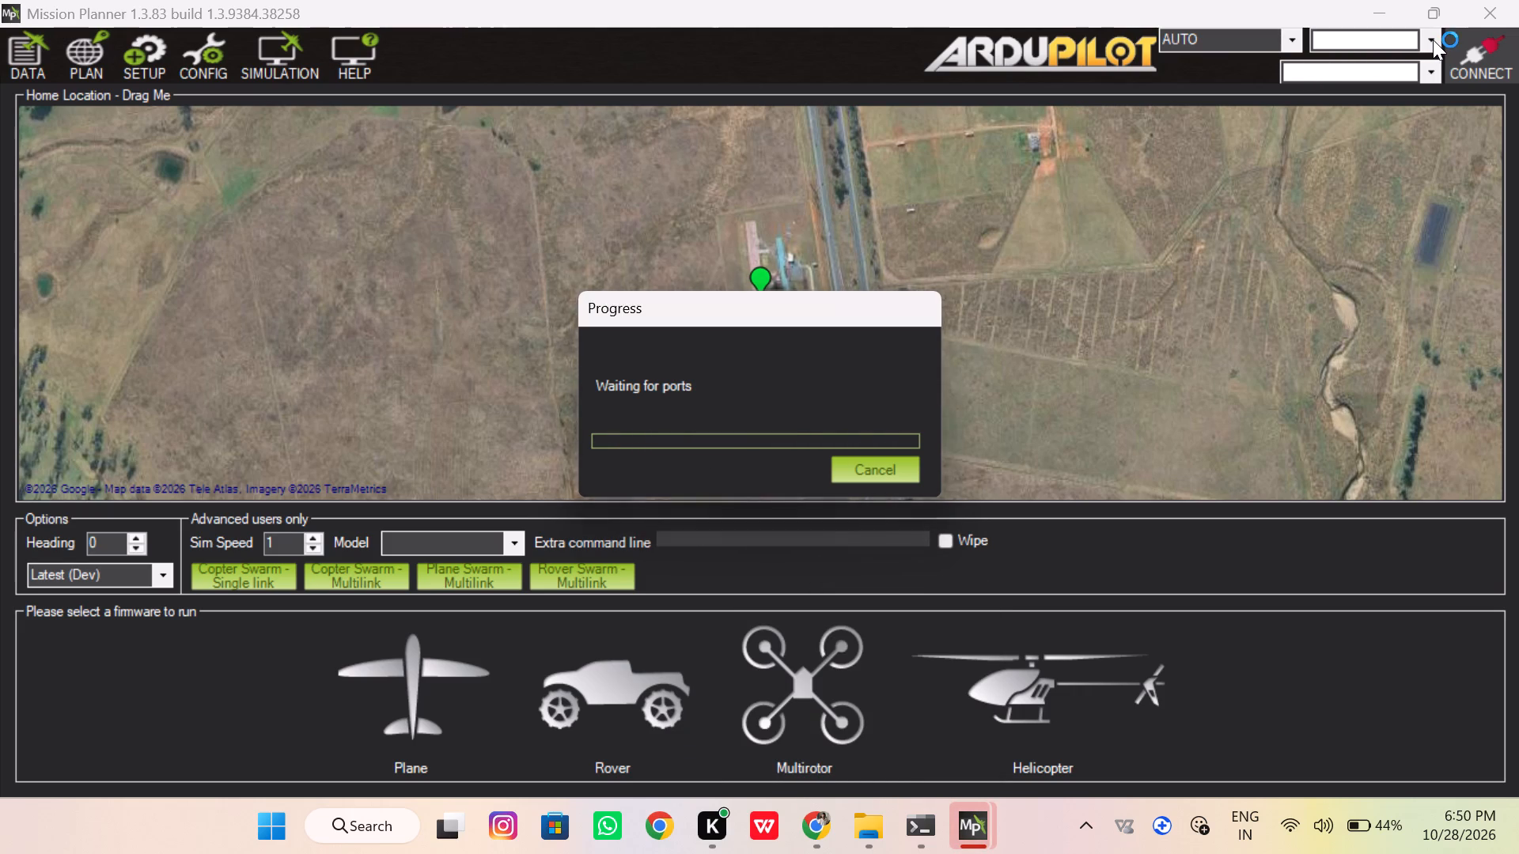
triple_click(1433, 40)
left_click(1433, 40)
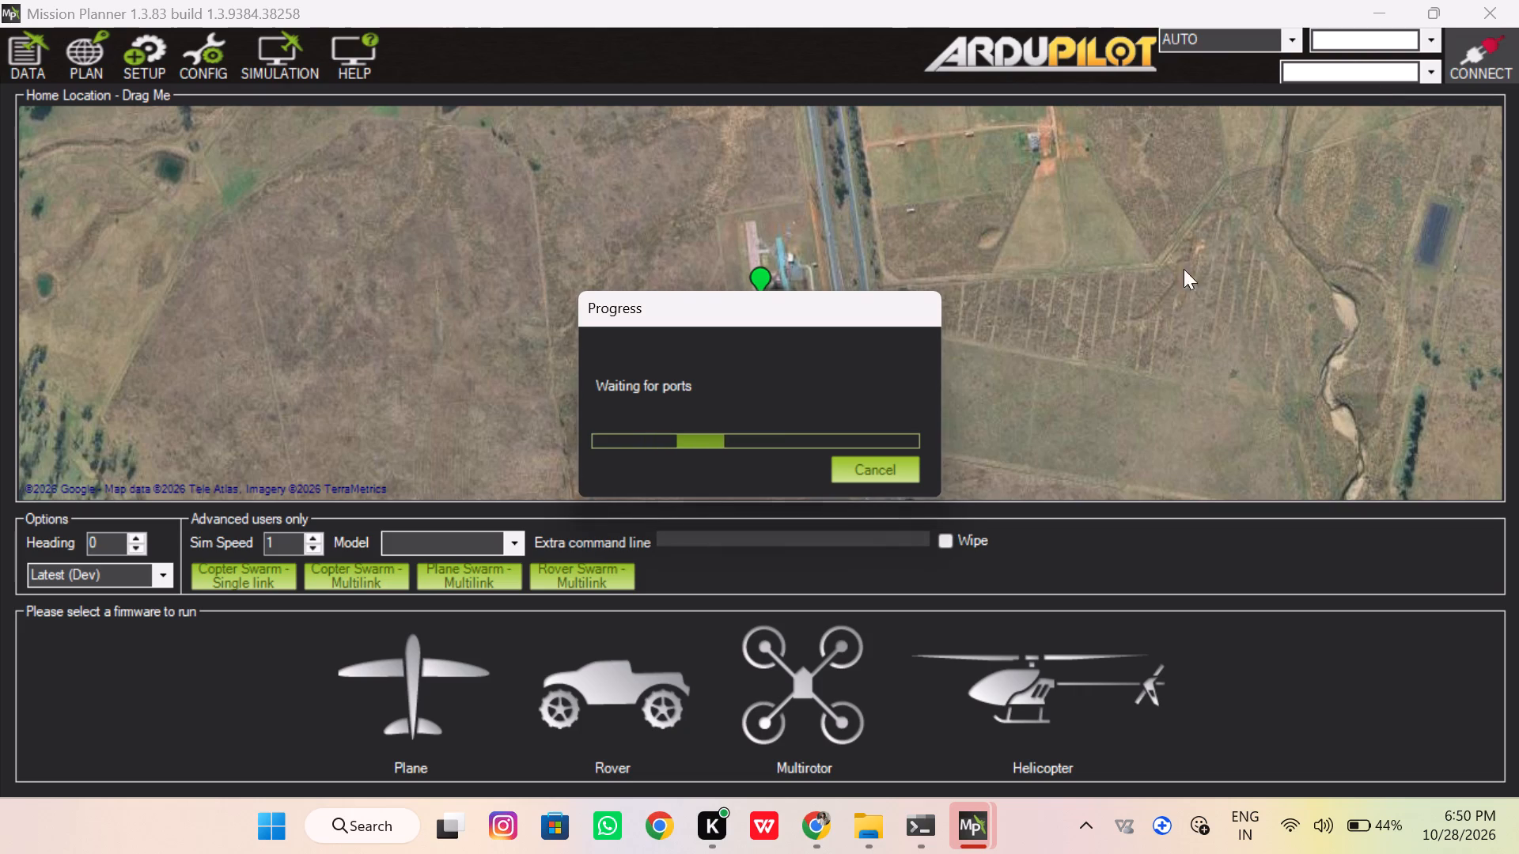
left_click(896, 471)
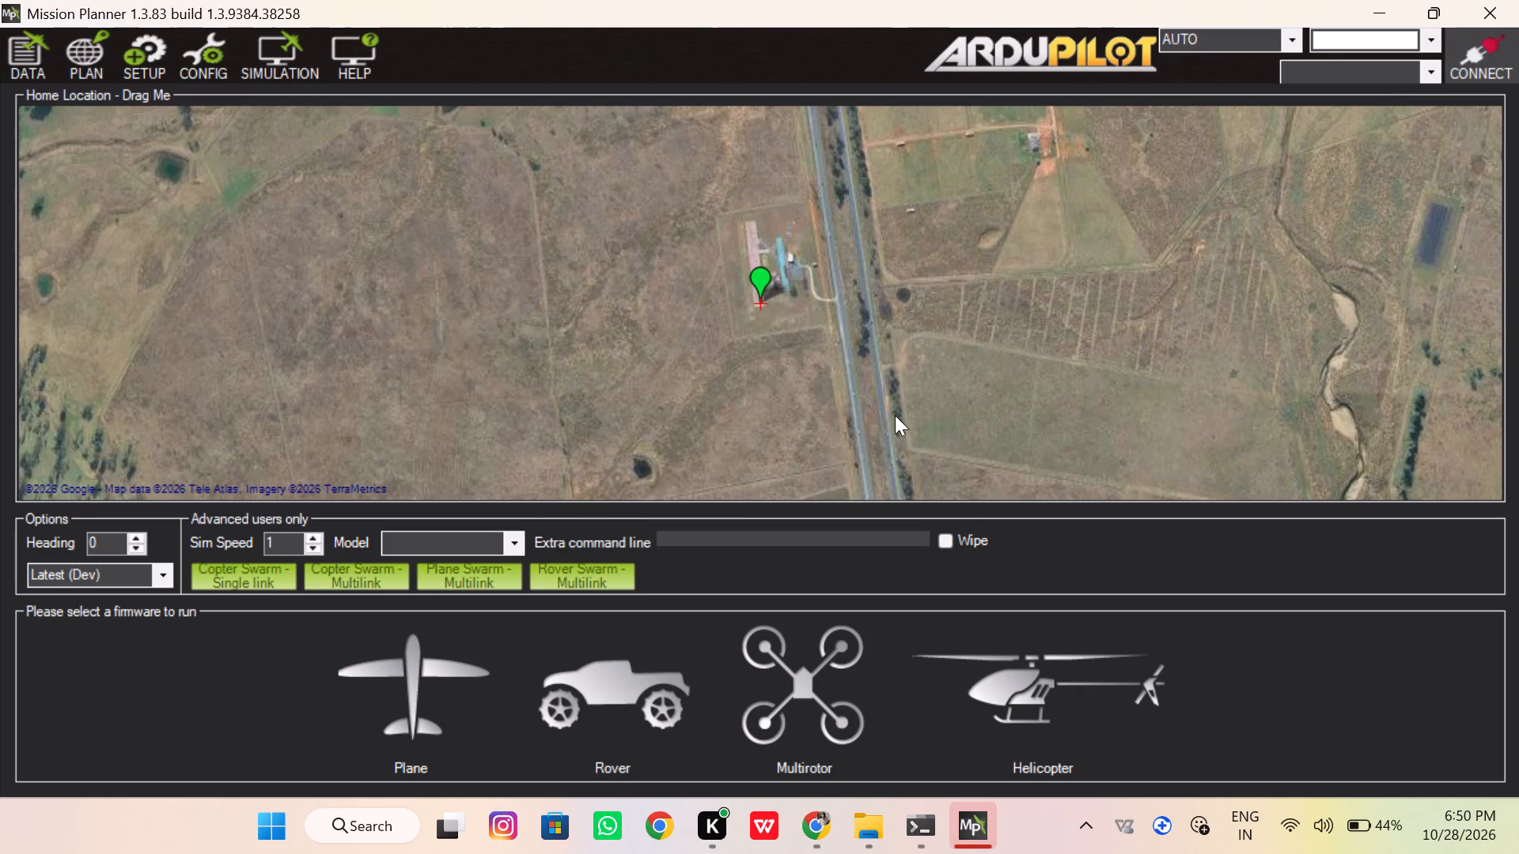
Set the connection type to TCP and try to connect on remote port 5760.
left_click(1288, 46)
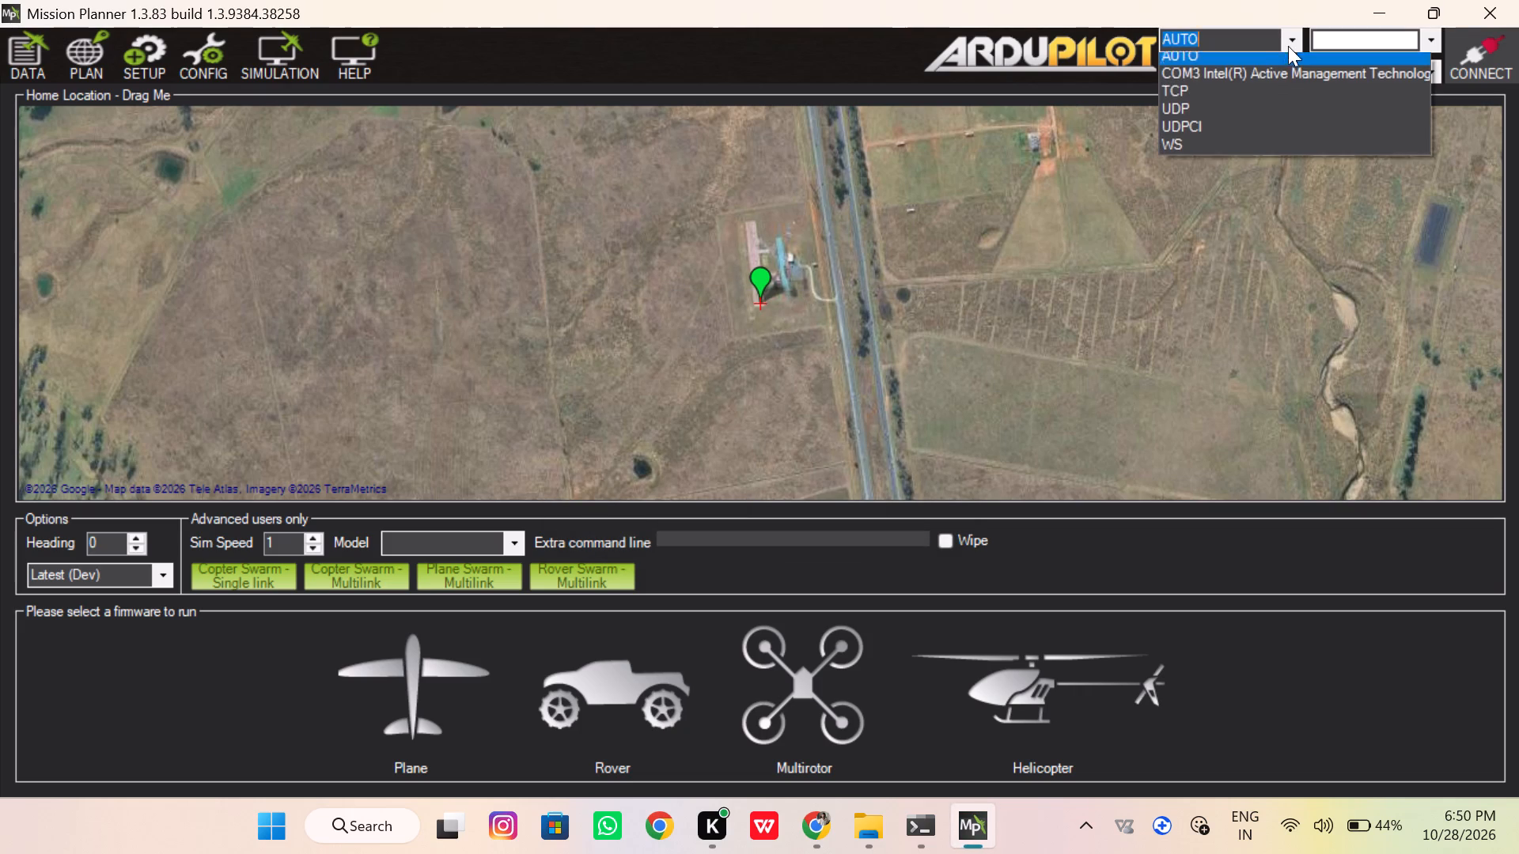
left_click(1256, 89)
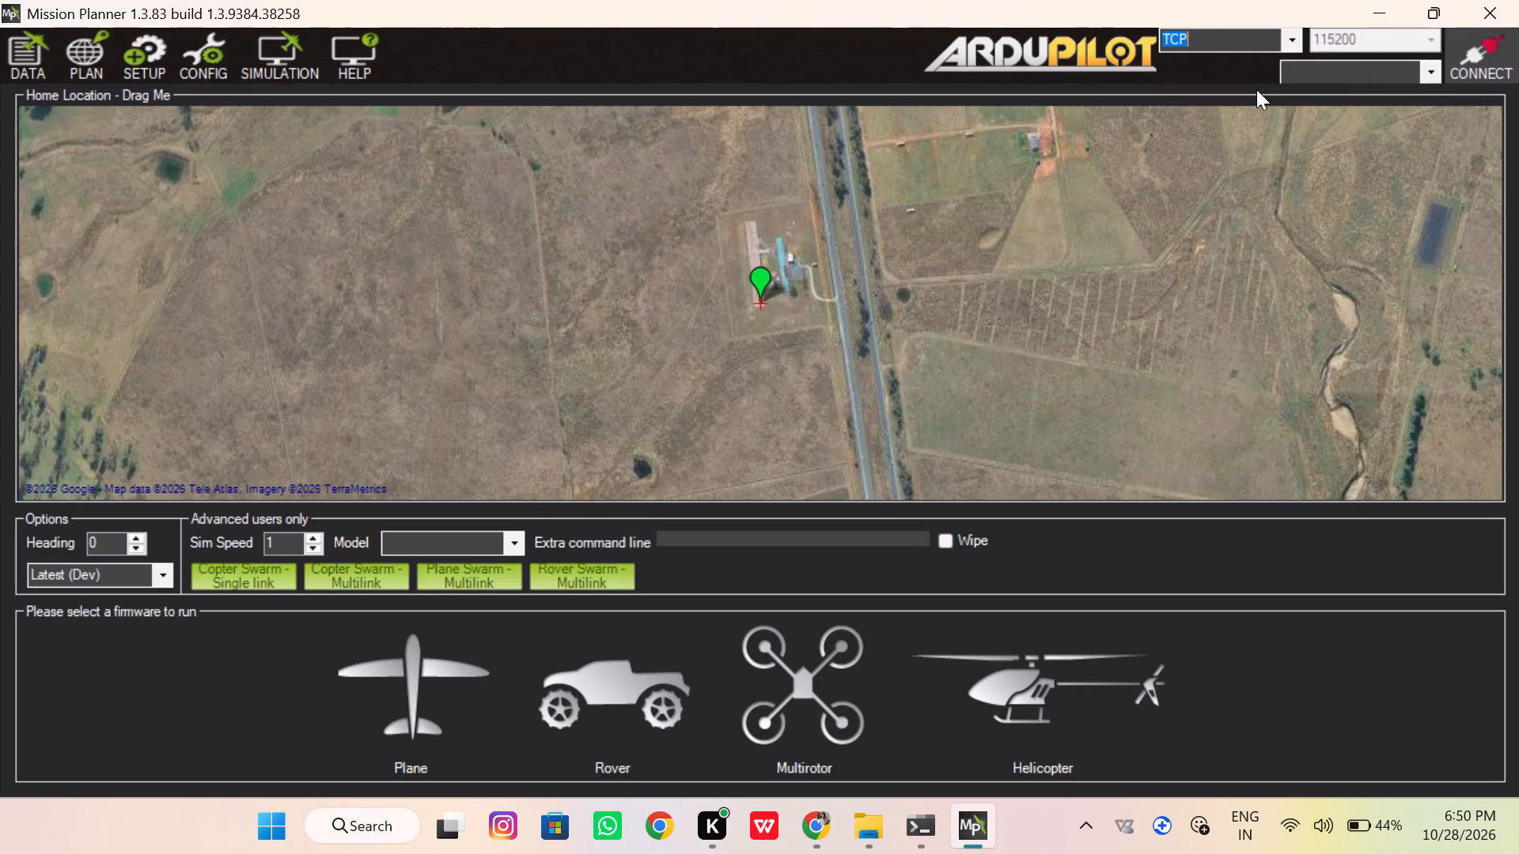
left_click(1470, 48)
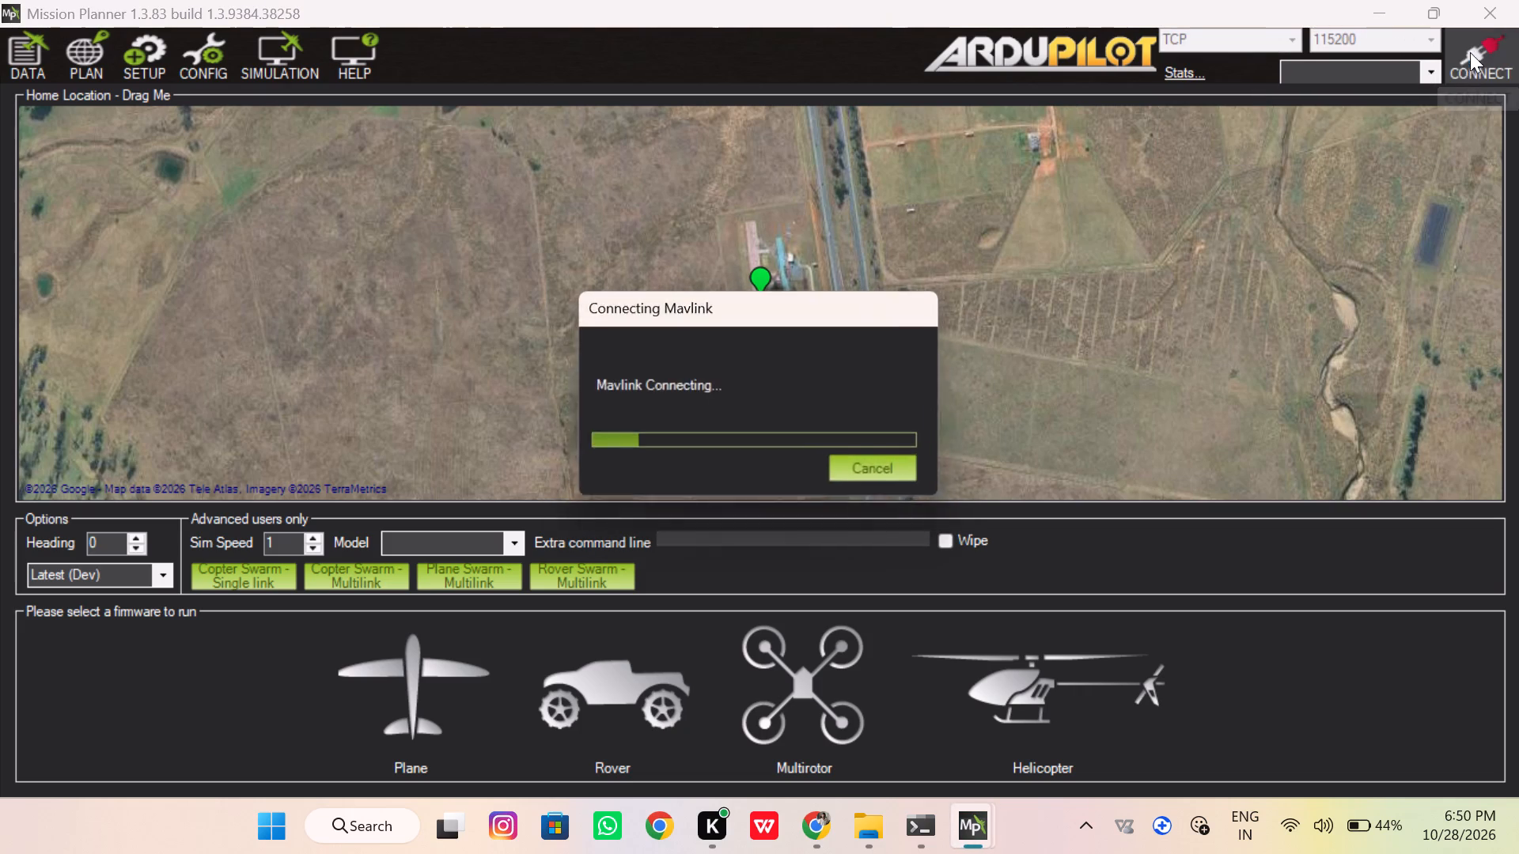
left_click(837, 458)
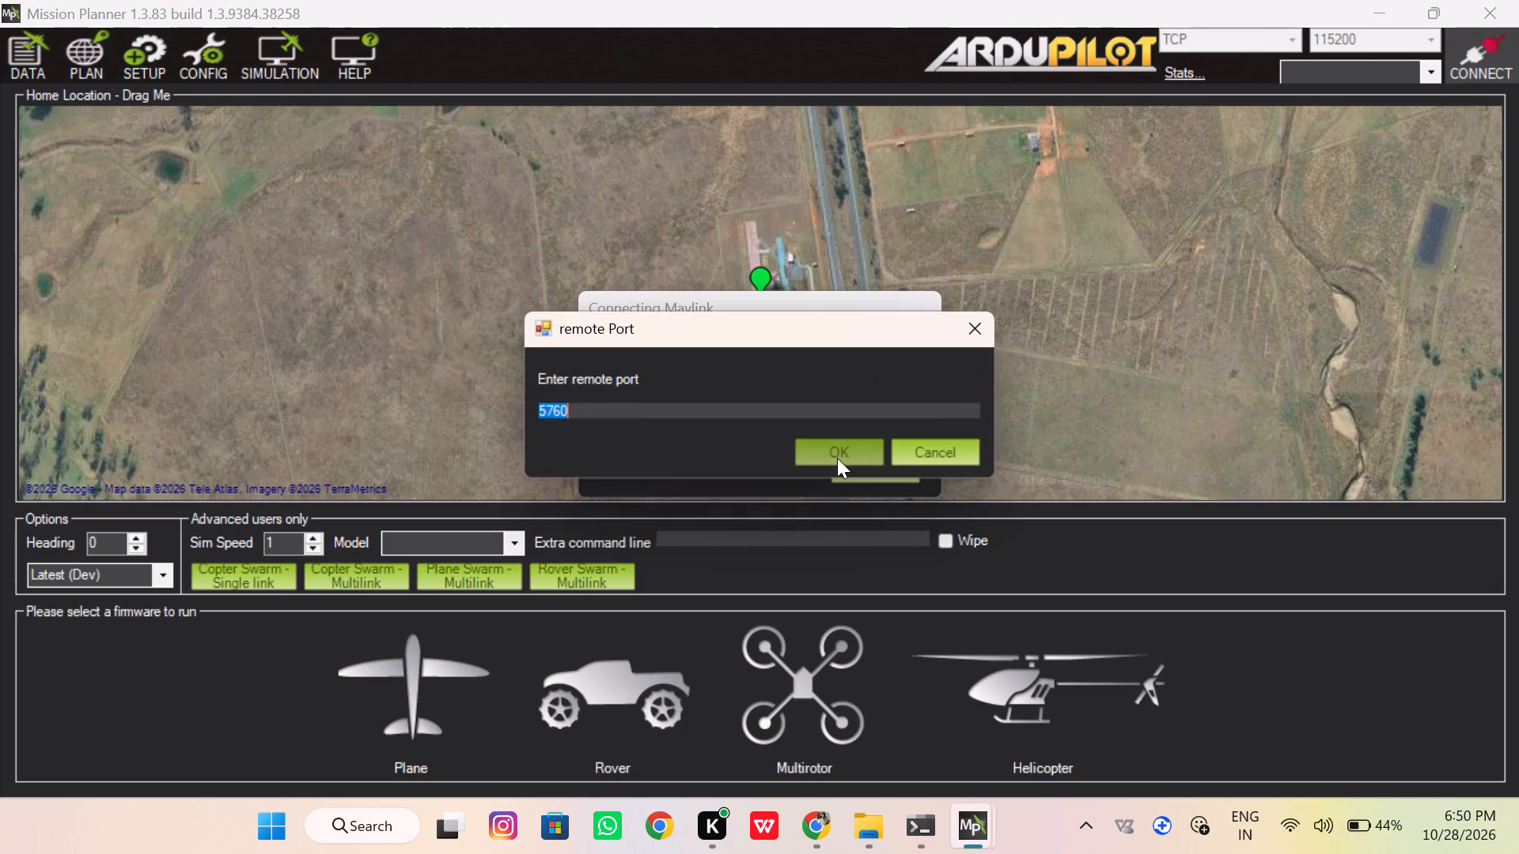
left_click(837, 458)
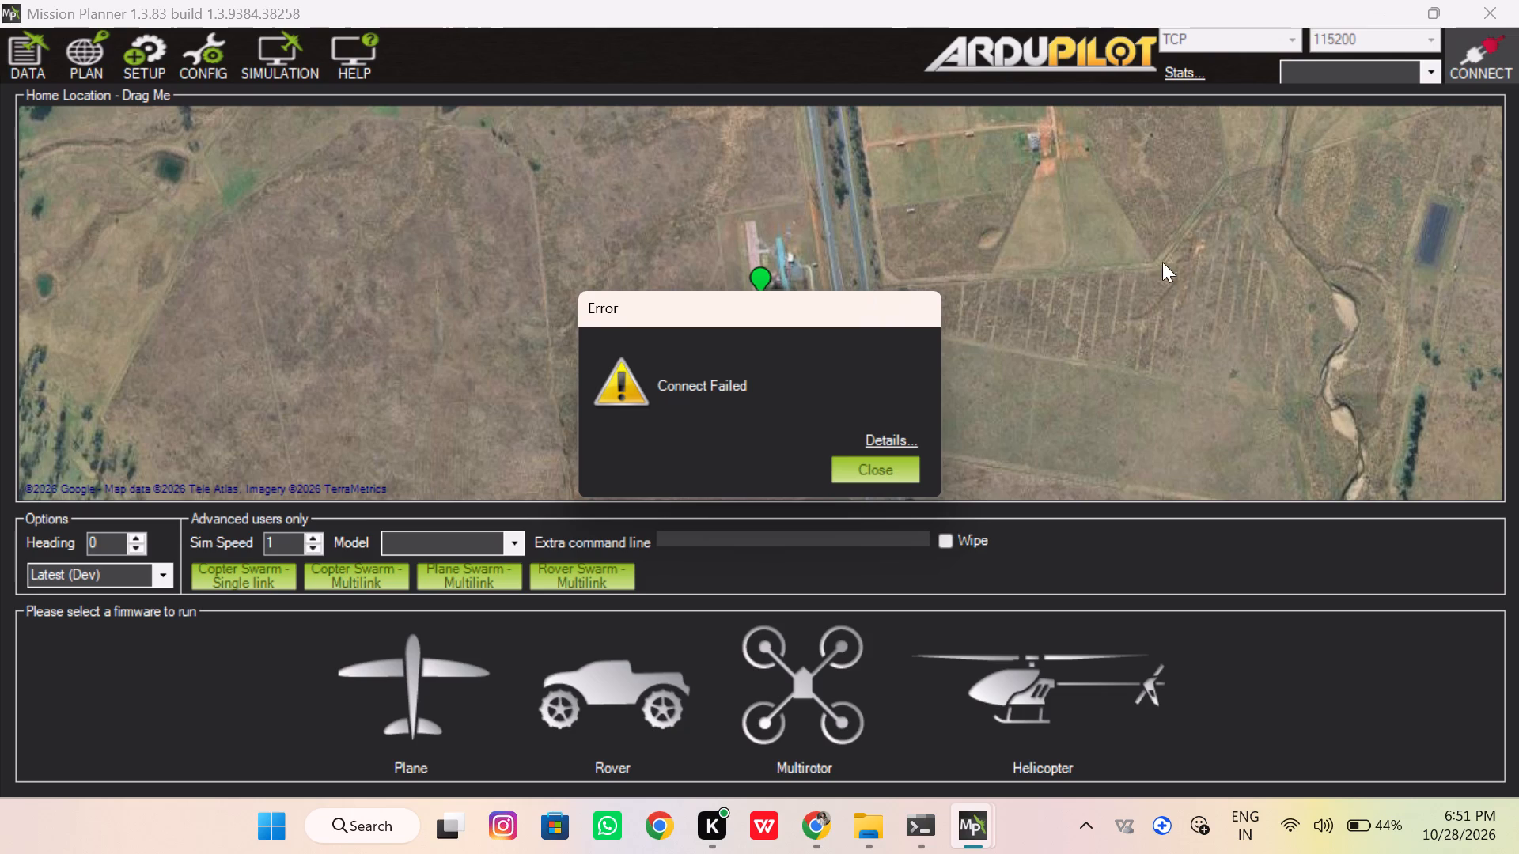
left_click(858, 462)
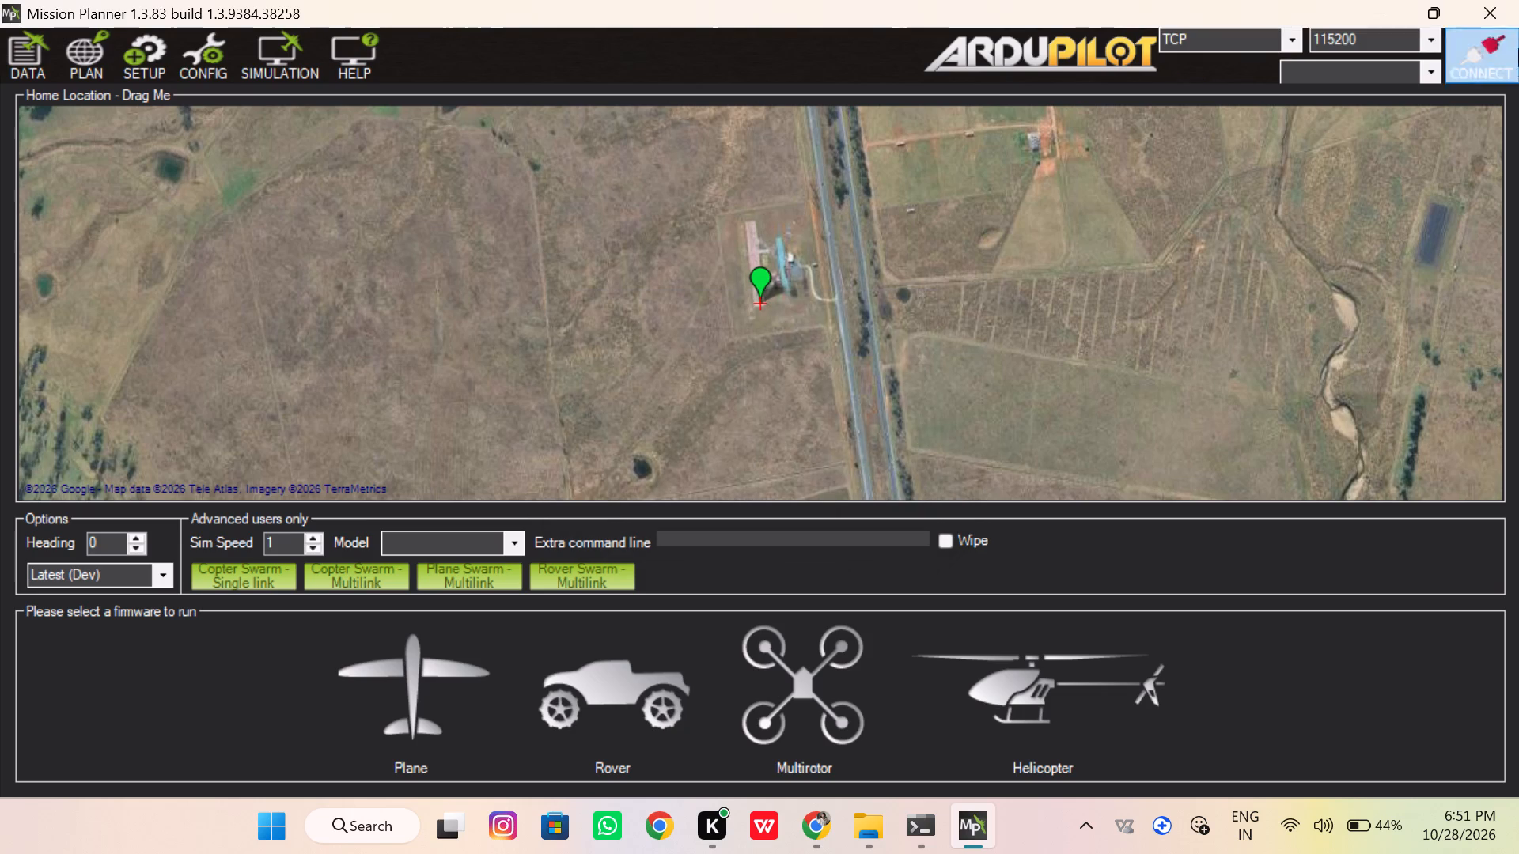
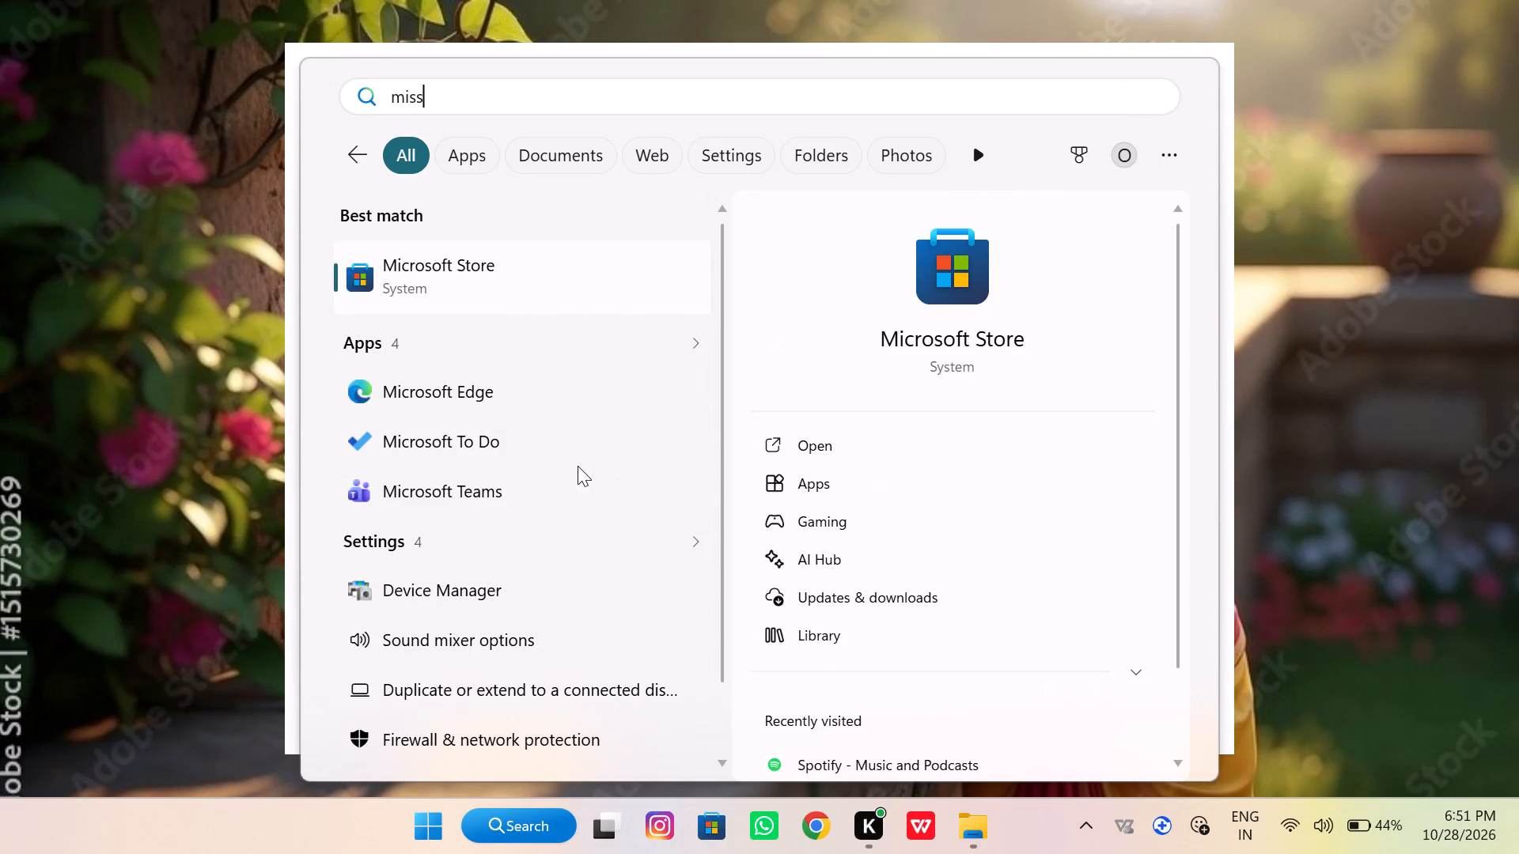
Launch Mission Planner again from the Windows search.
left_click(503, 282)
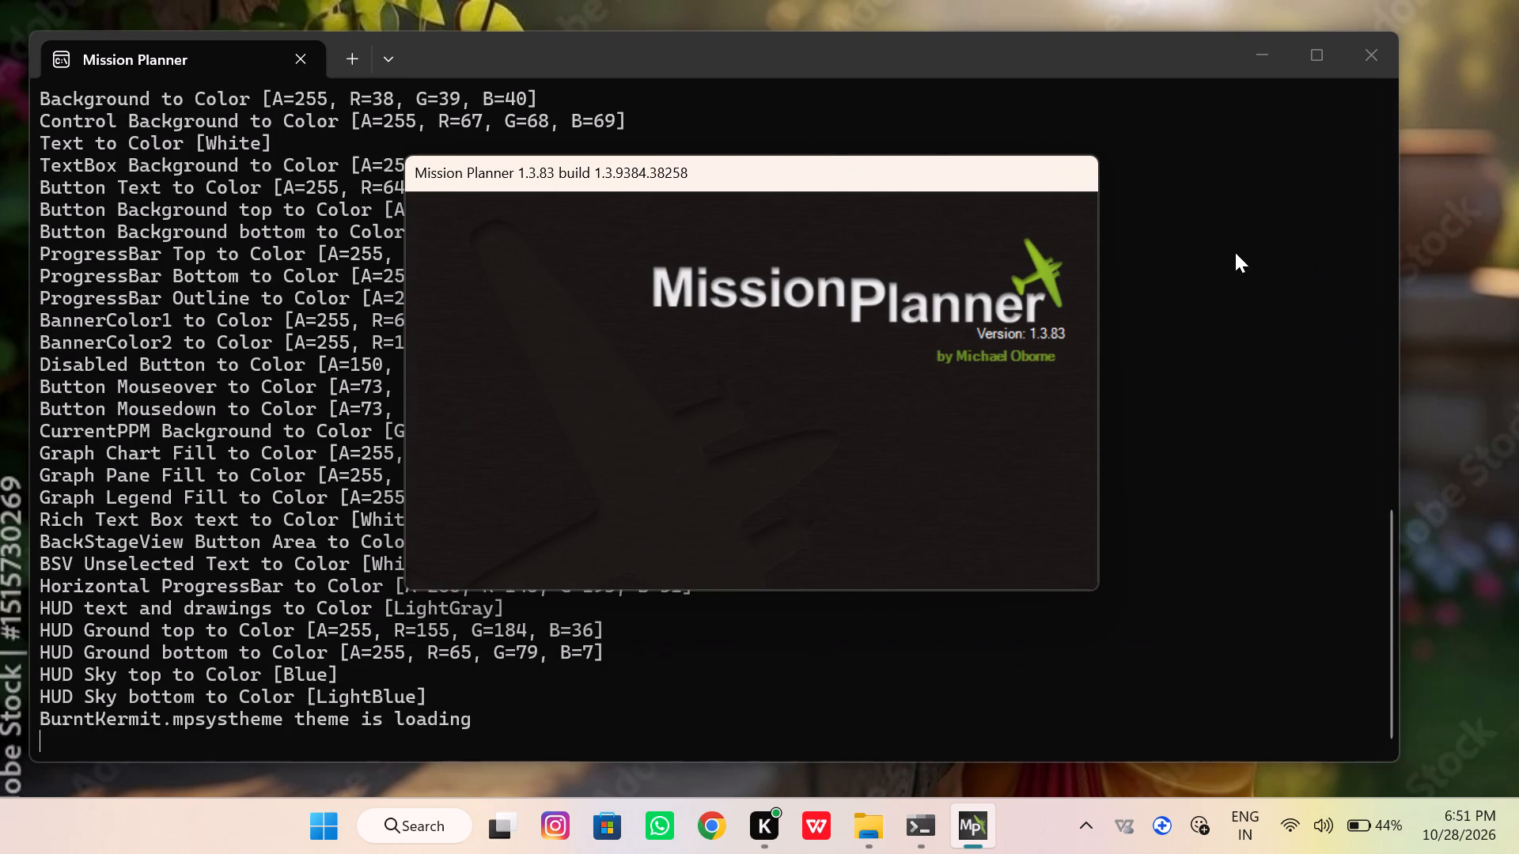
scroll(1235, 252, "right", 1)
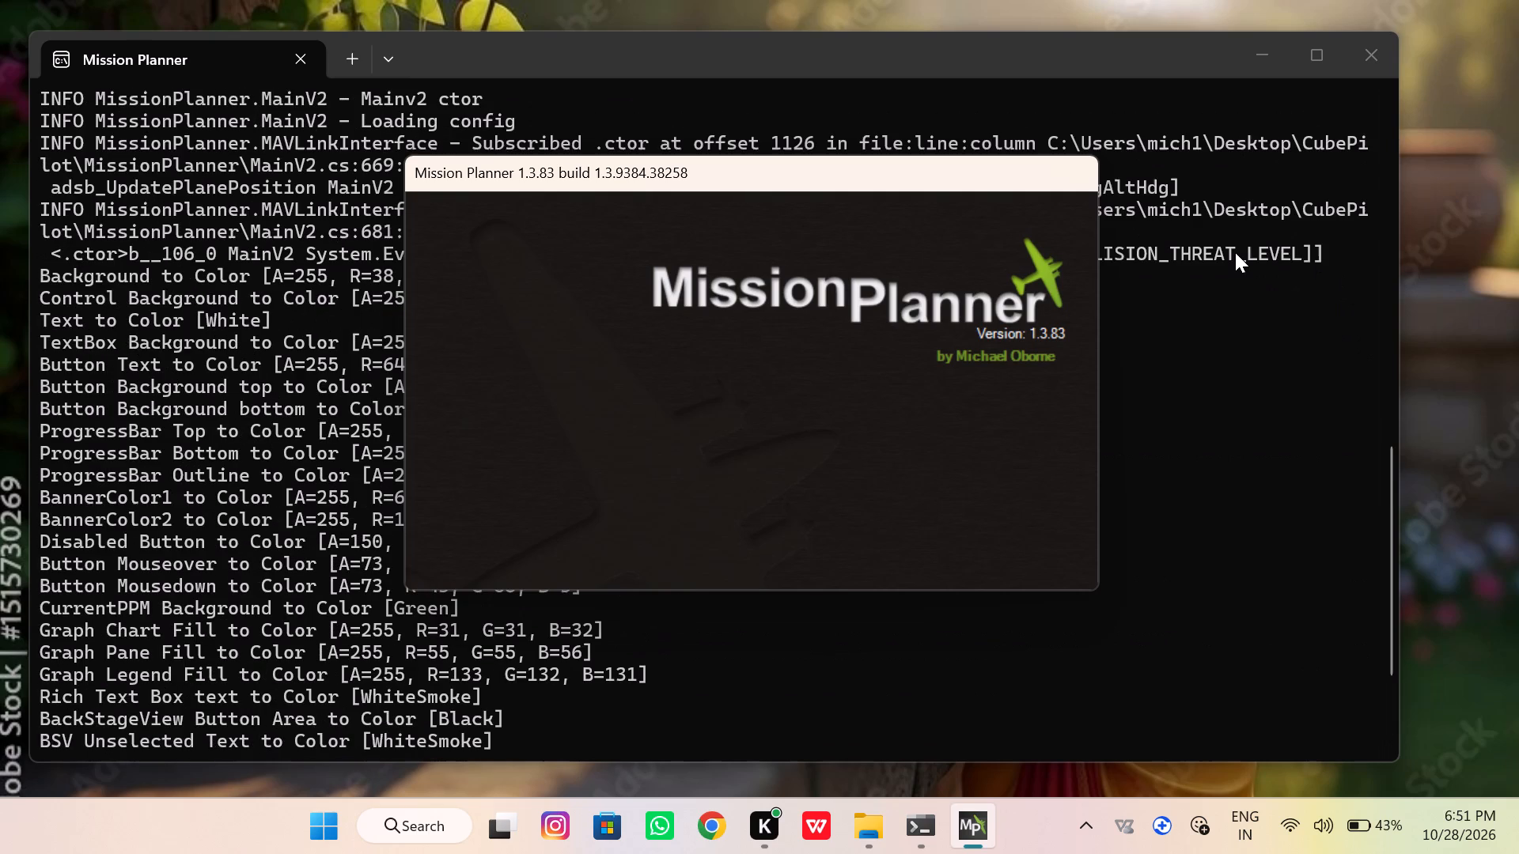
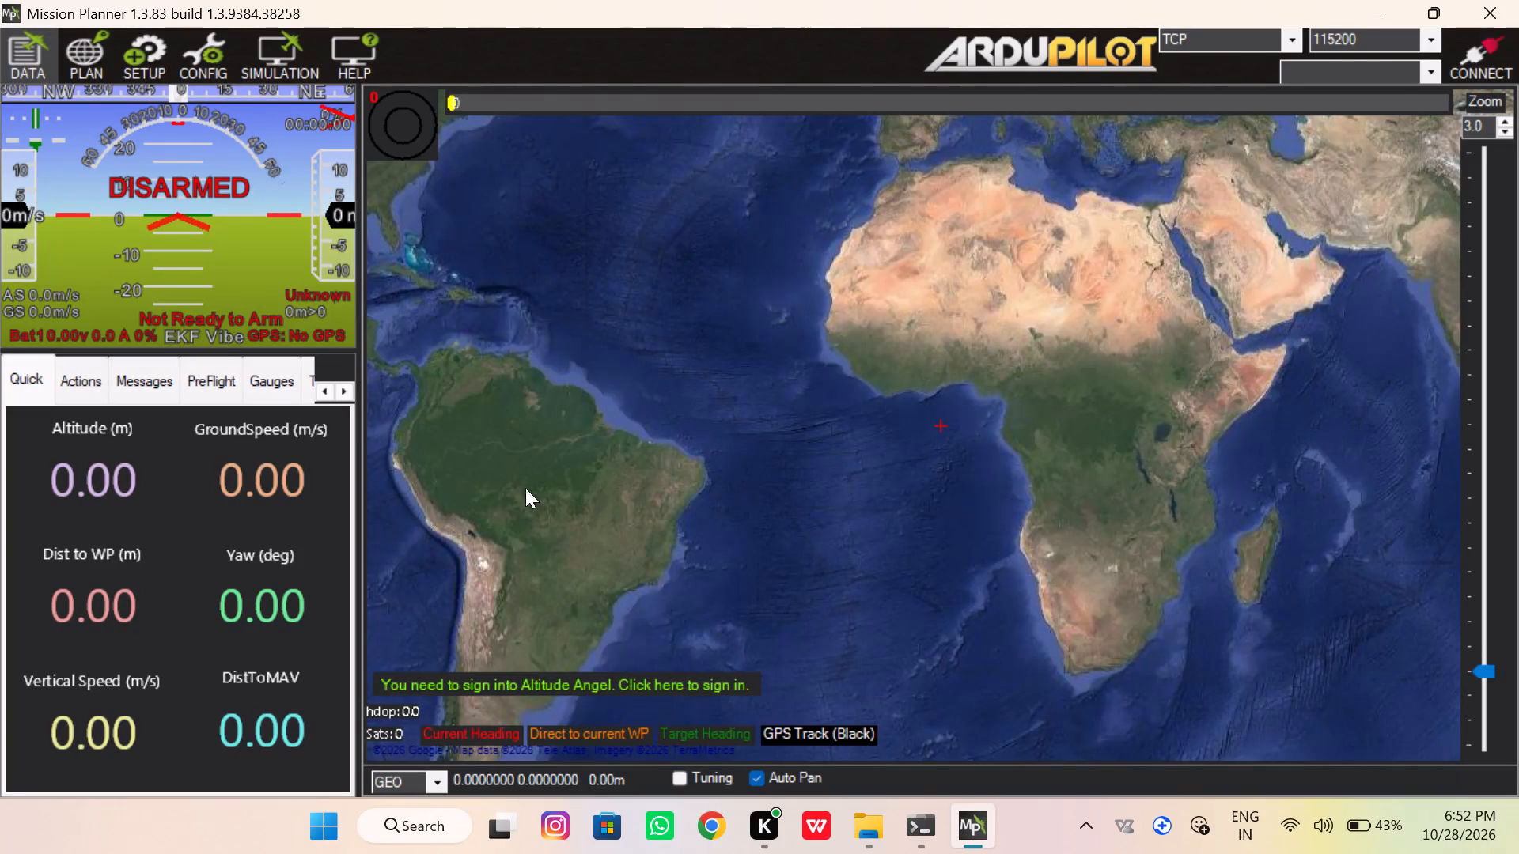
Open the simulation setup with its home location map and firmware choices.
left_click(276, 57)
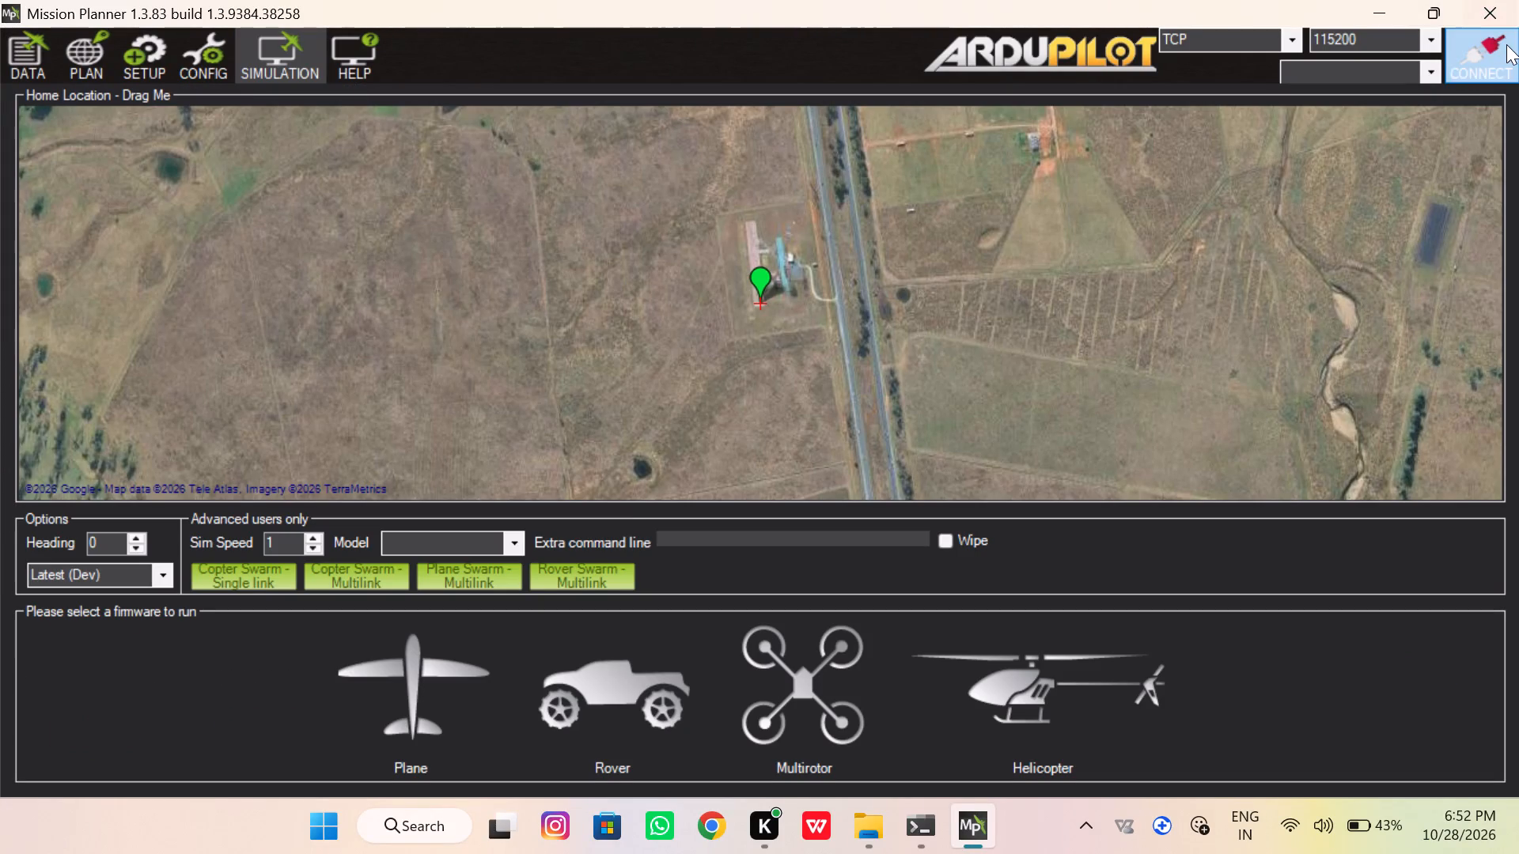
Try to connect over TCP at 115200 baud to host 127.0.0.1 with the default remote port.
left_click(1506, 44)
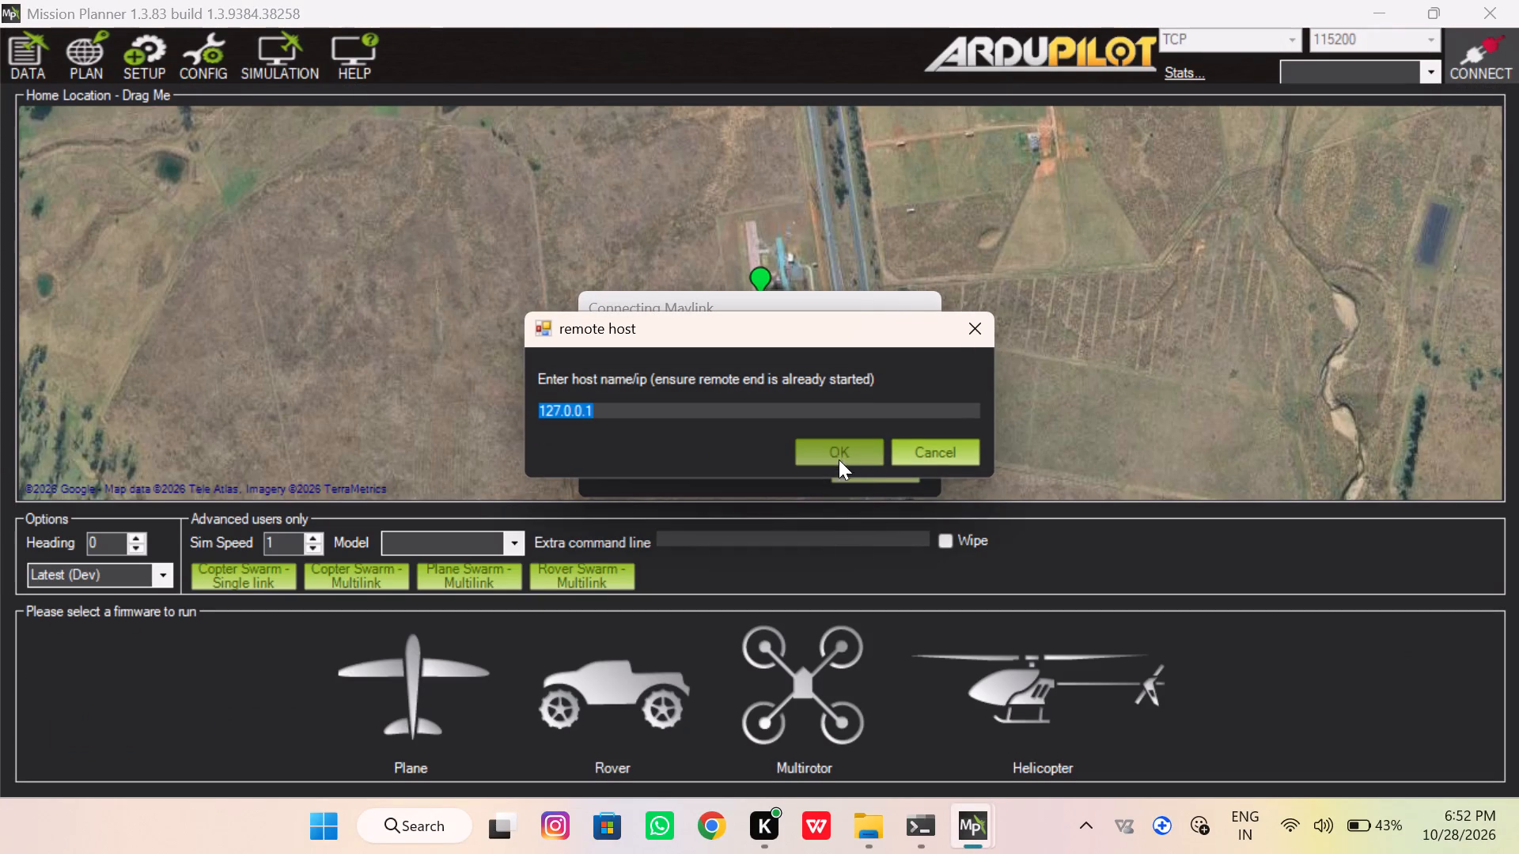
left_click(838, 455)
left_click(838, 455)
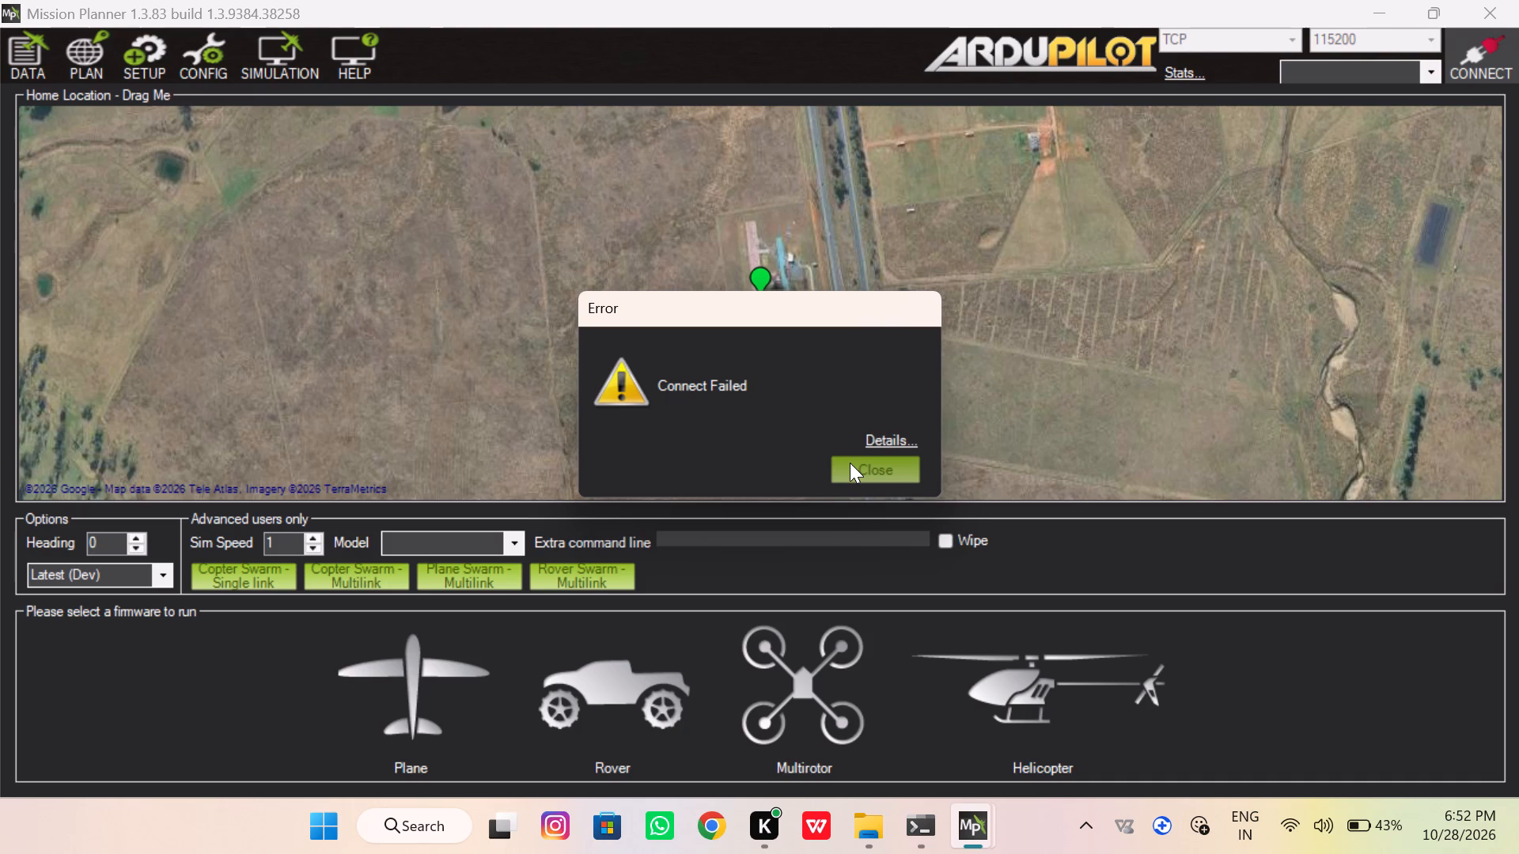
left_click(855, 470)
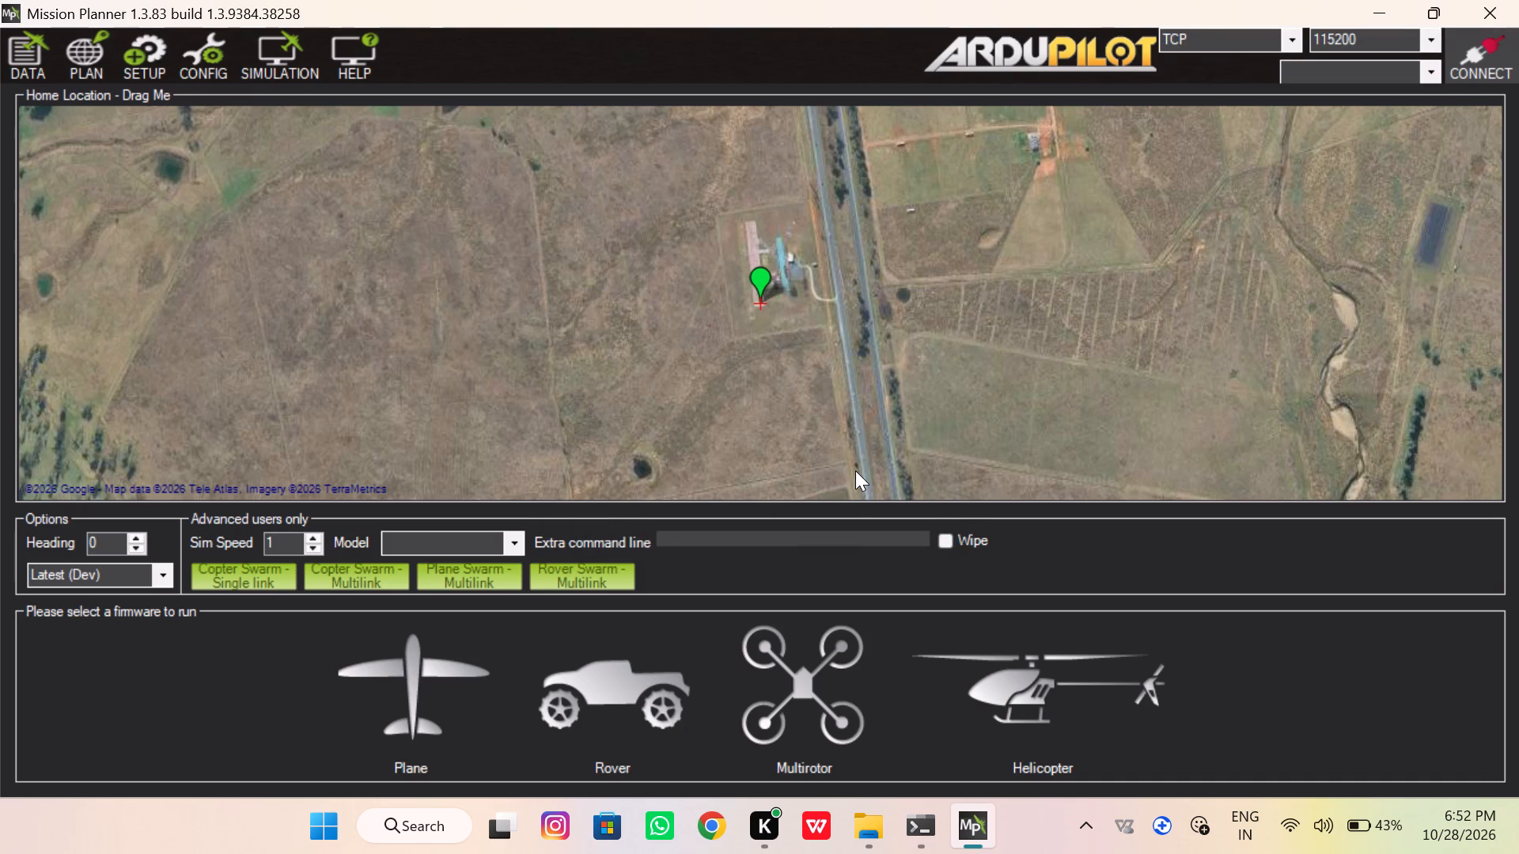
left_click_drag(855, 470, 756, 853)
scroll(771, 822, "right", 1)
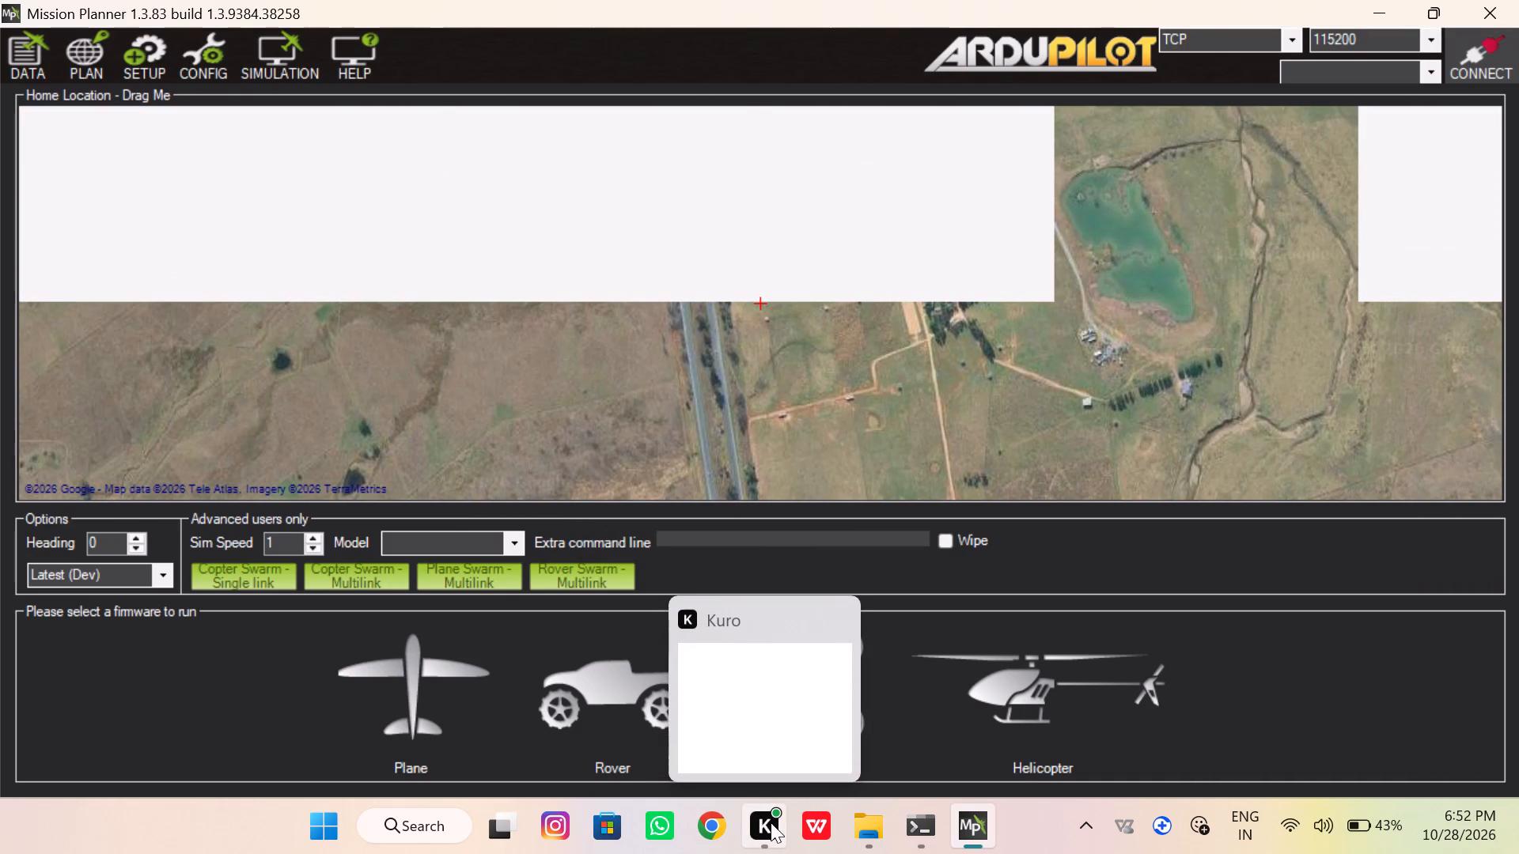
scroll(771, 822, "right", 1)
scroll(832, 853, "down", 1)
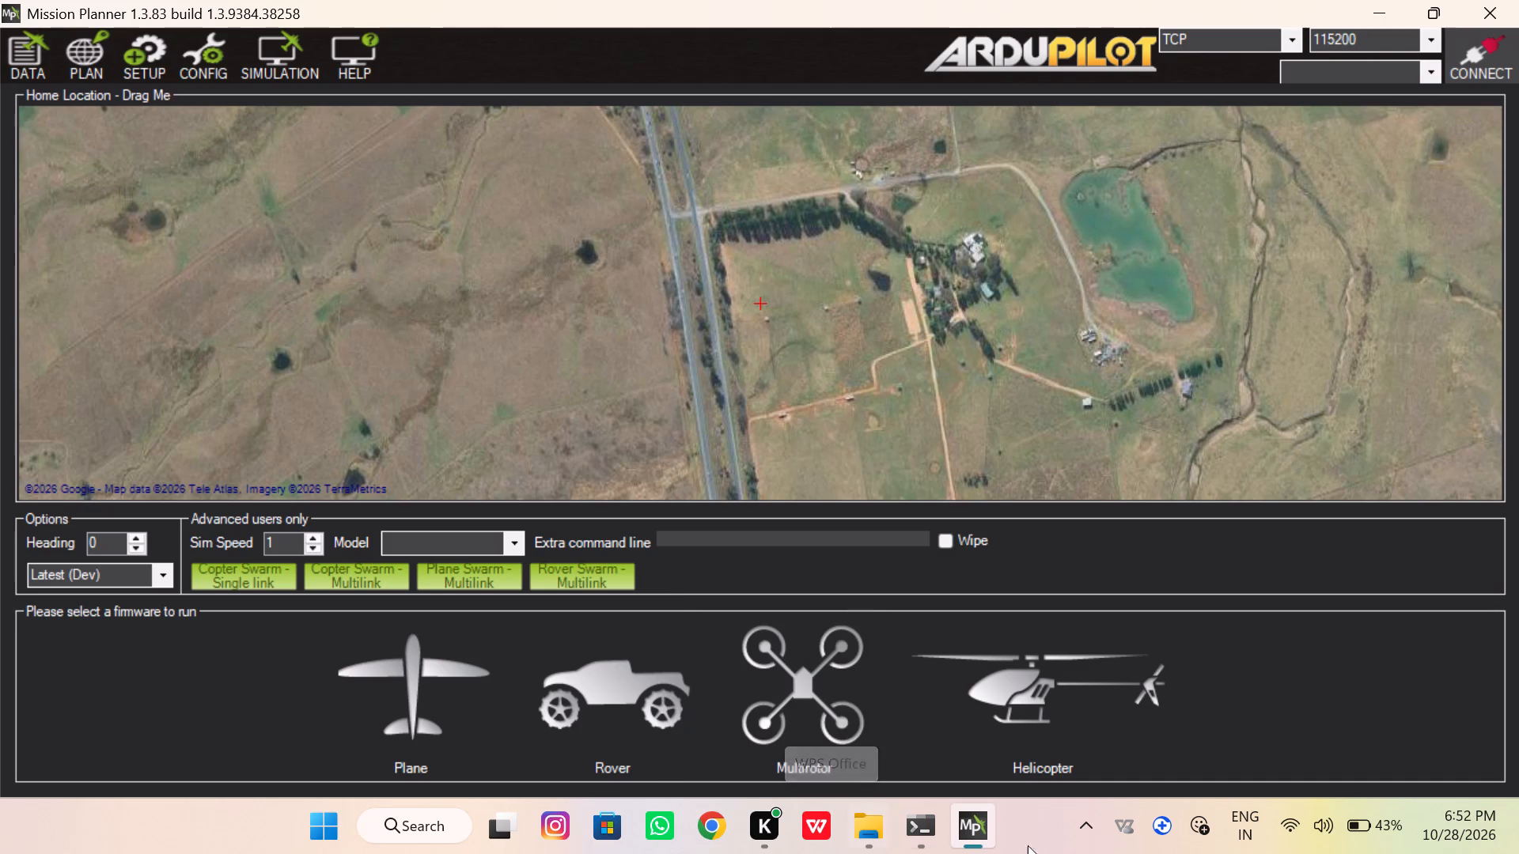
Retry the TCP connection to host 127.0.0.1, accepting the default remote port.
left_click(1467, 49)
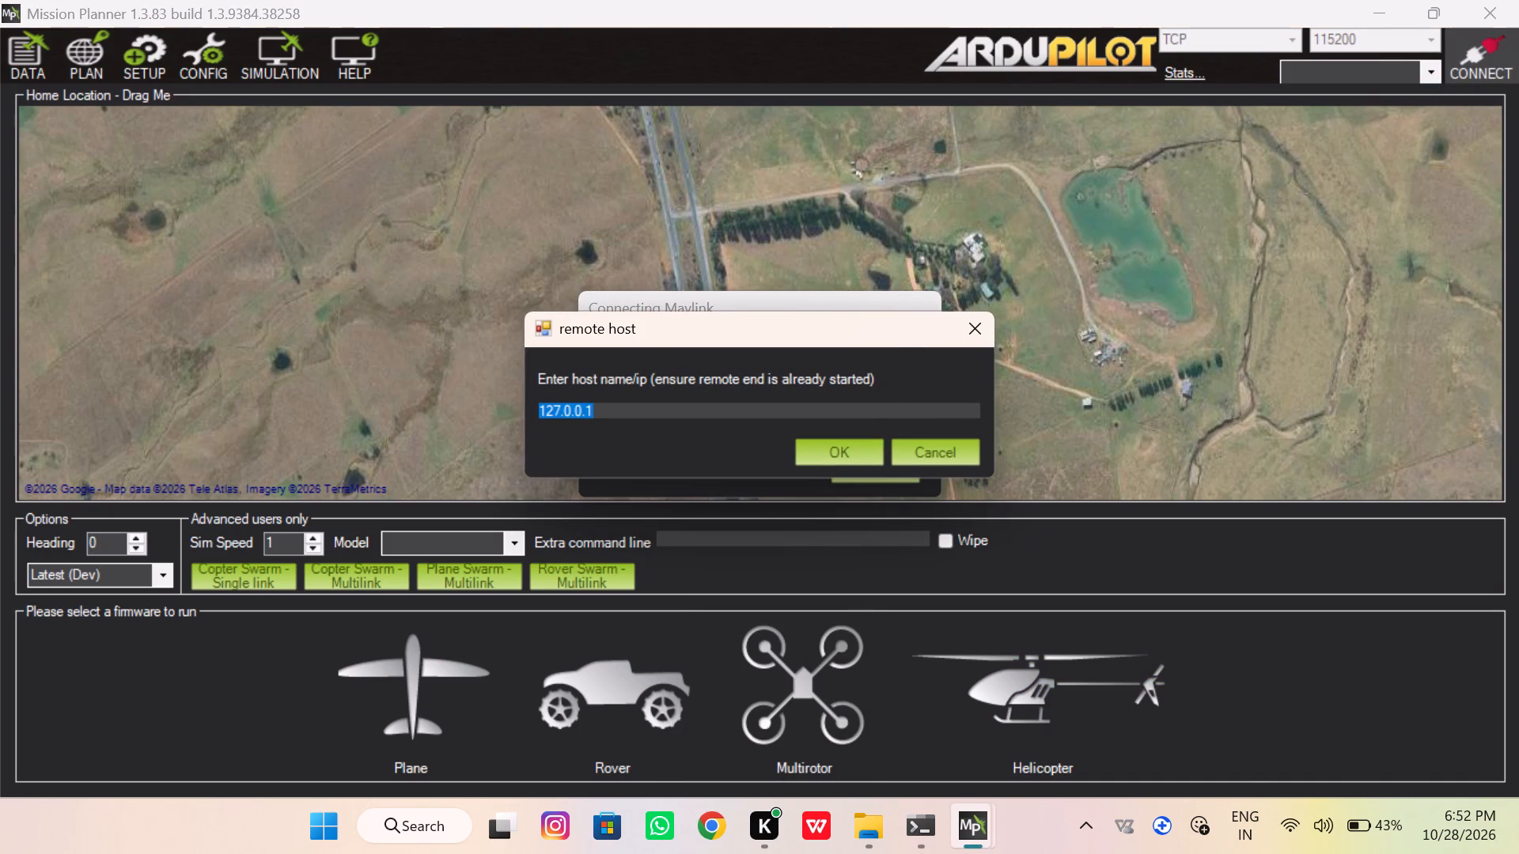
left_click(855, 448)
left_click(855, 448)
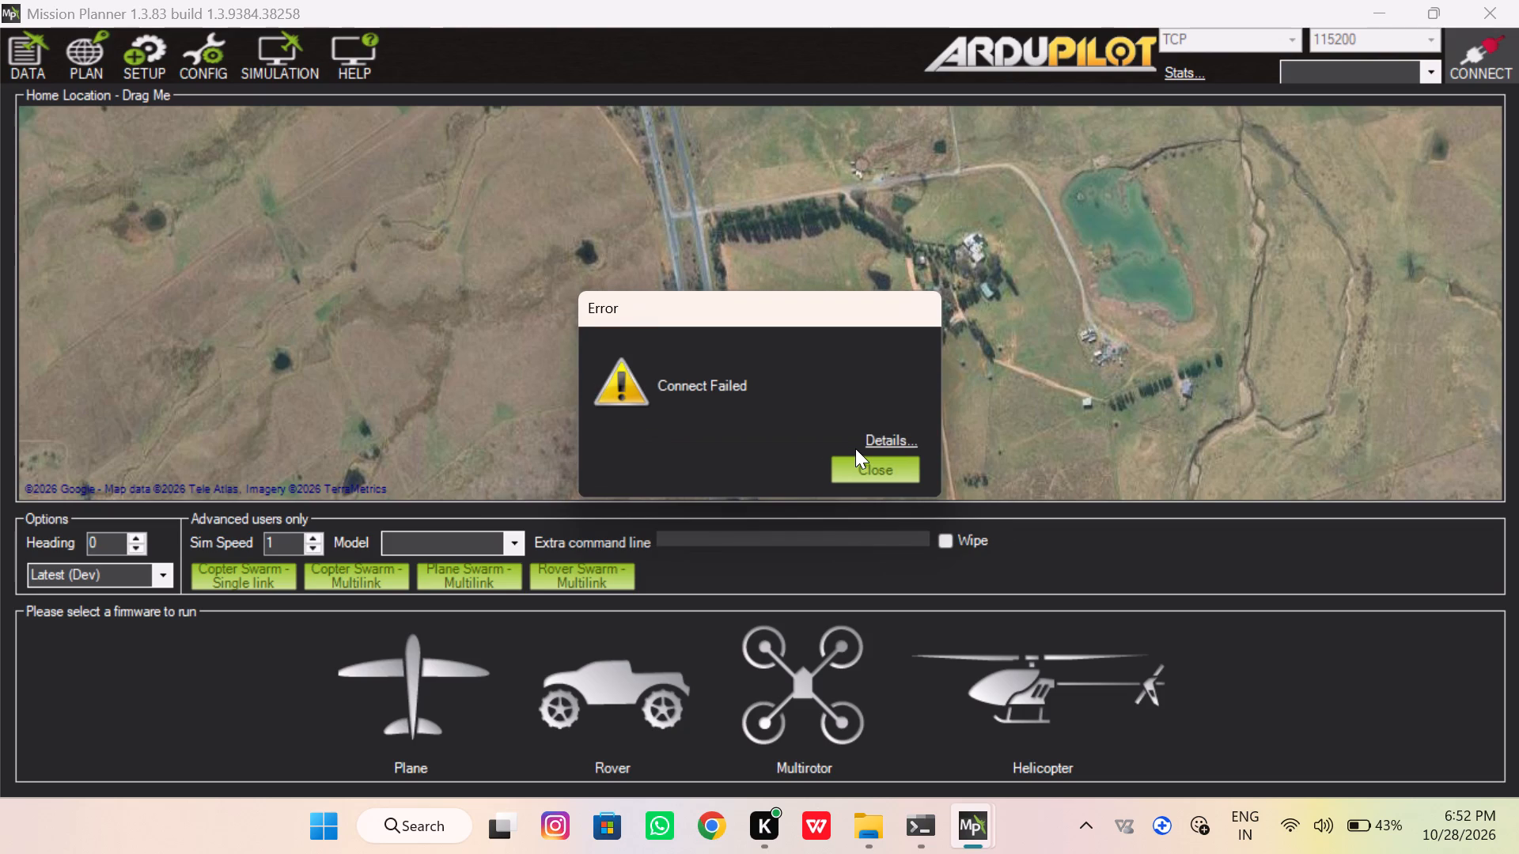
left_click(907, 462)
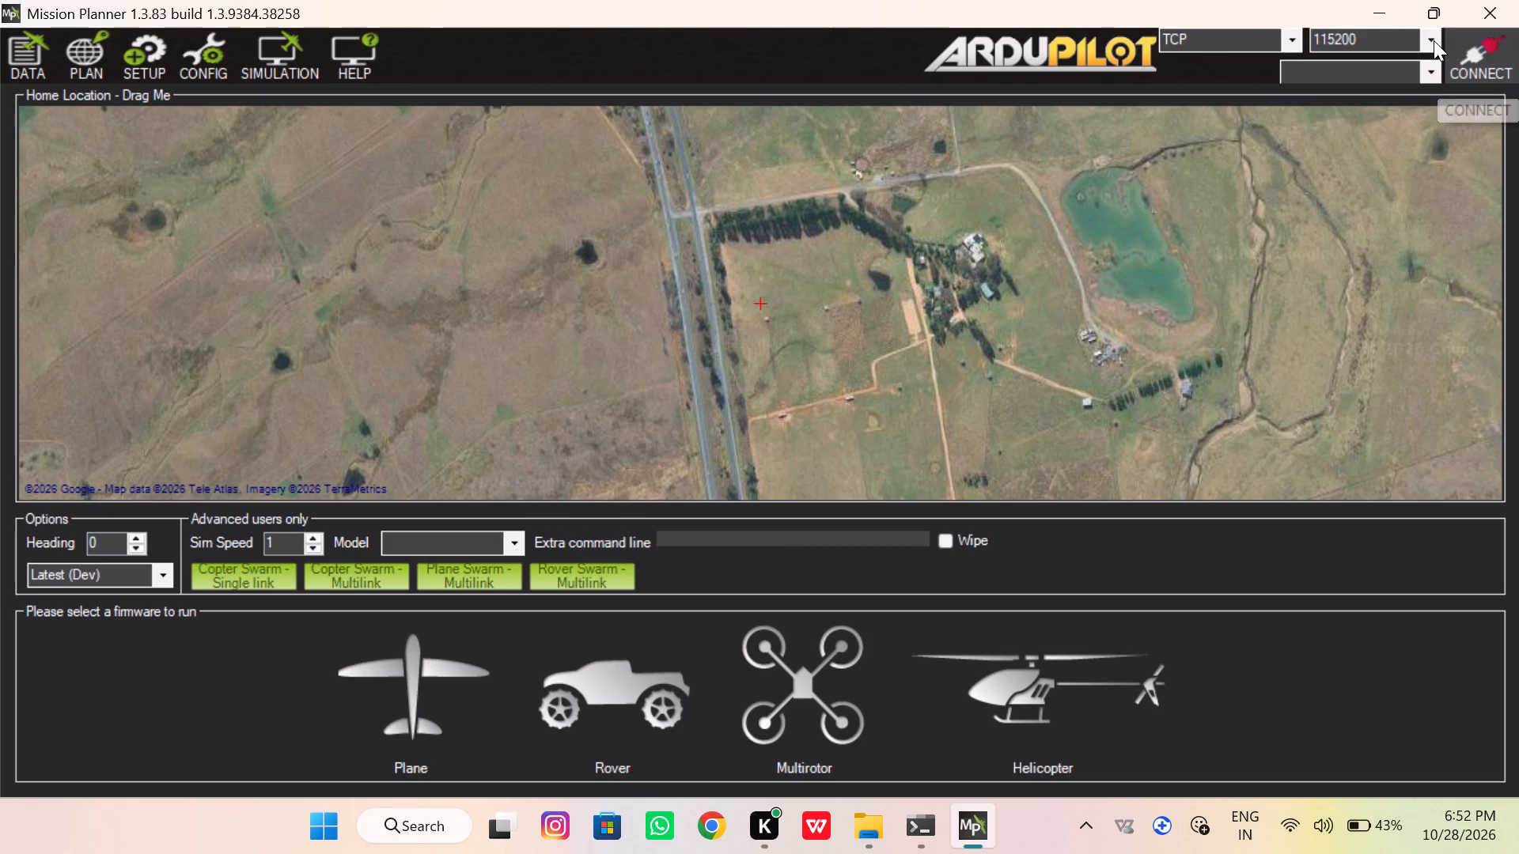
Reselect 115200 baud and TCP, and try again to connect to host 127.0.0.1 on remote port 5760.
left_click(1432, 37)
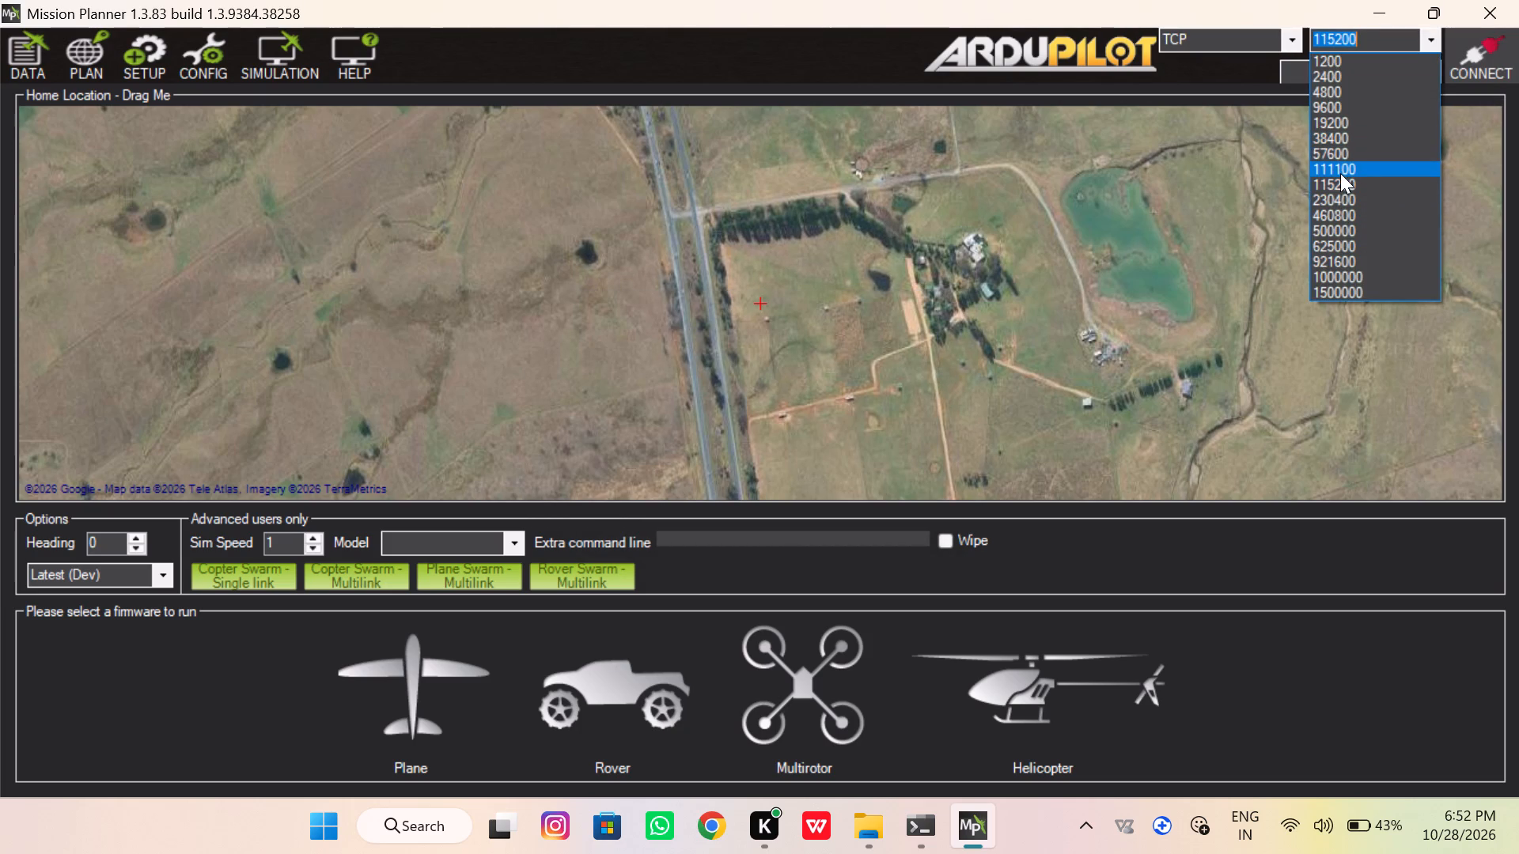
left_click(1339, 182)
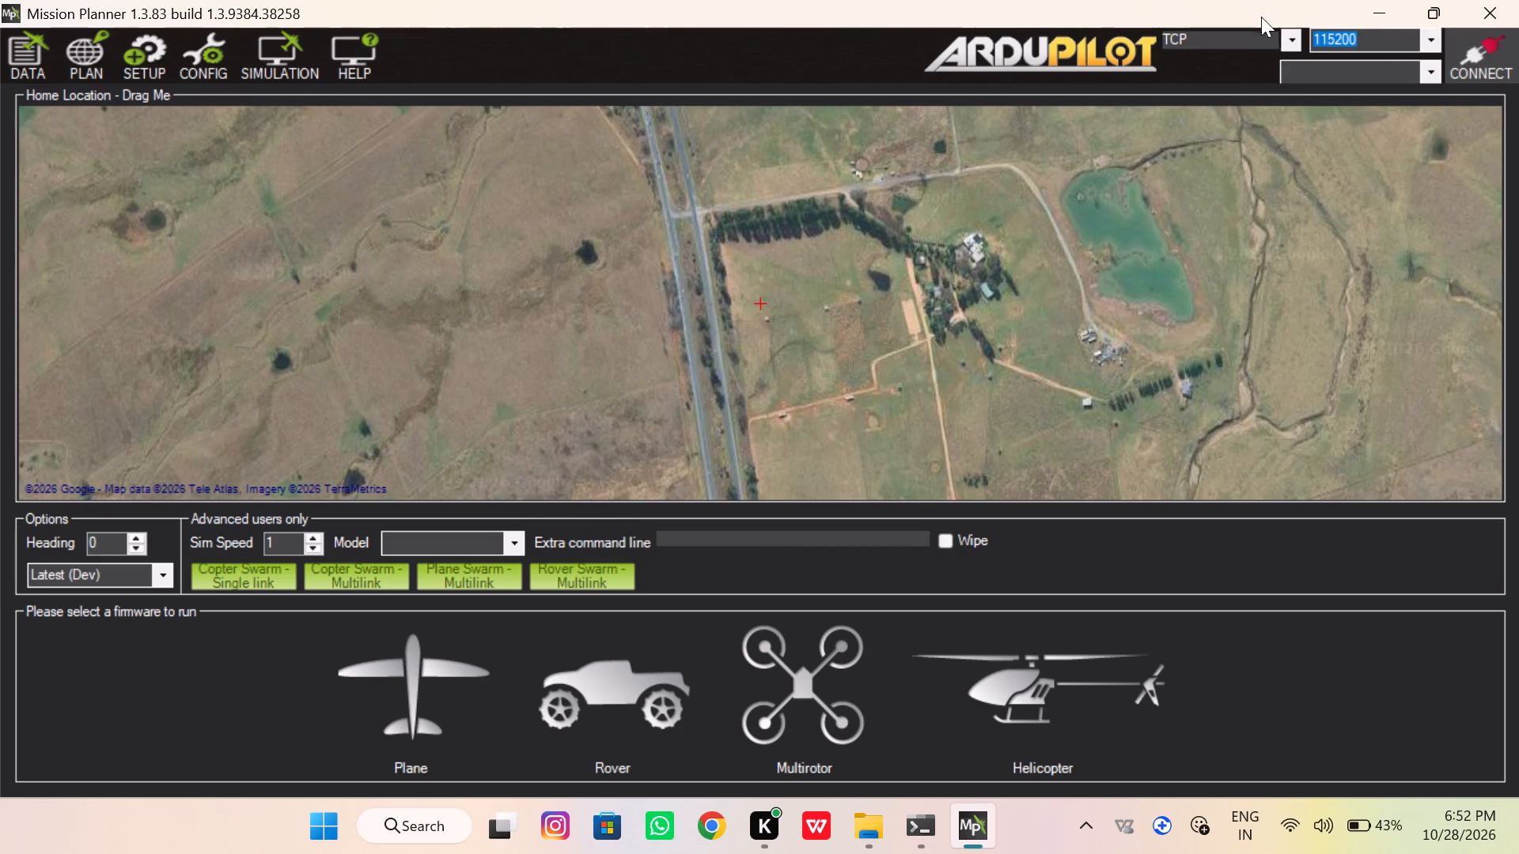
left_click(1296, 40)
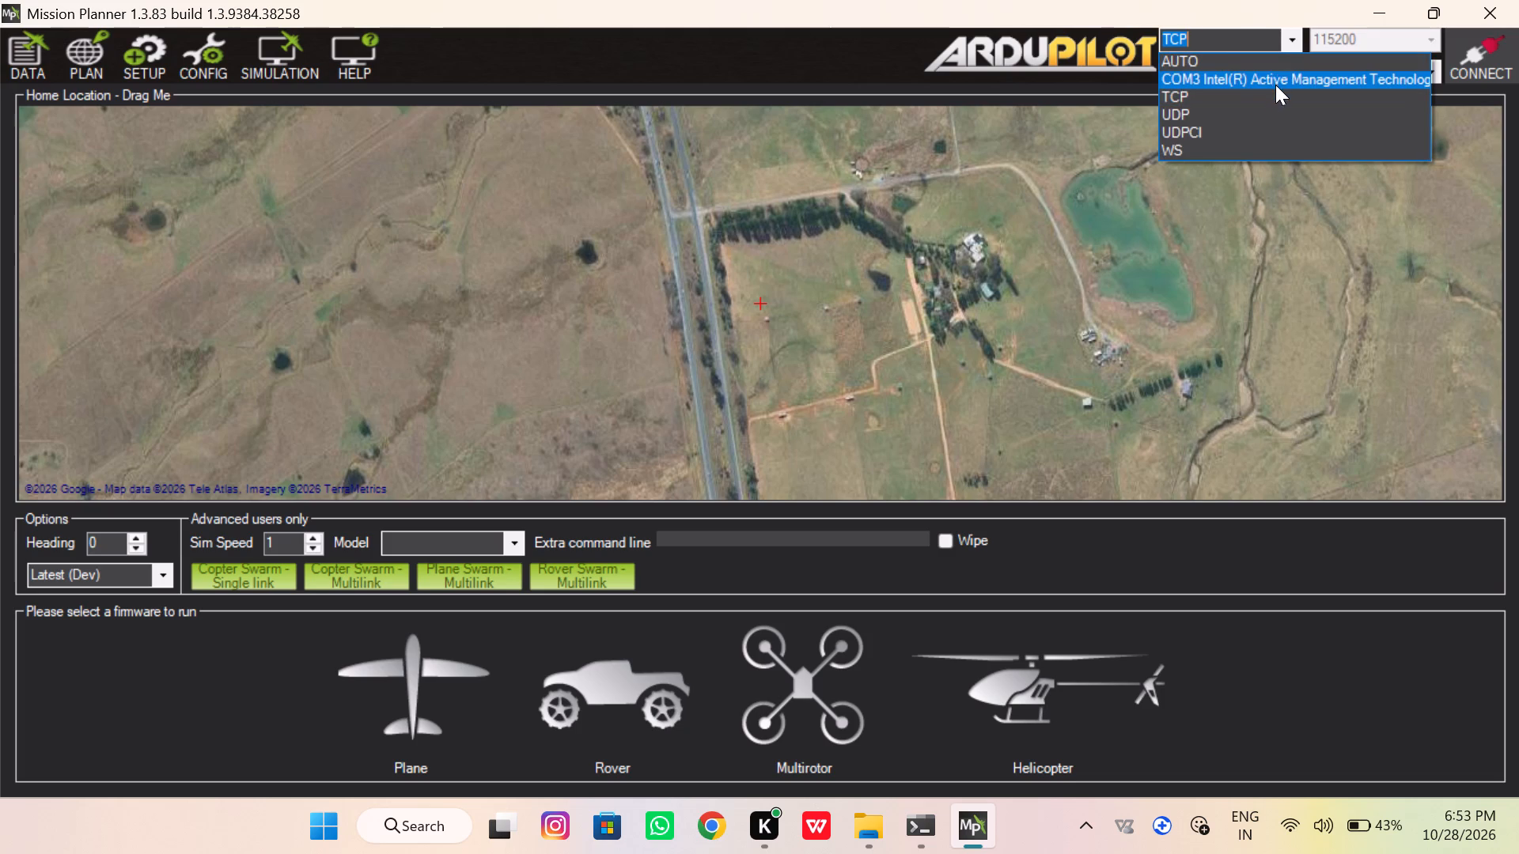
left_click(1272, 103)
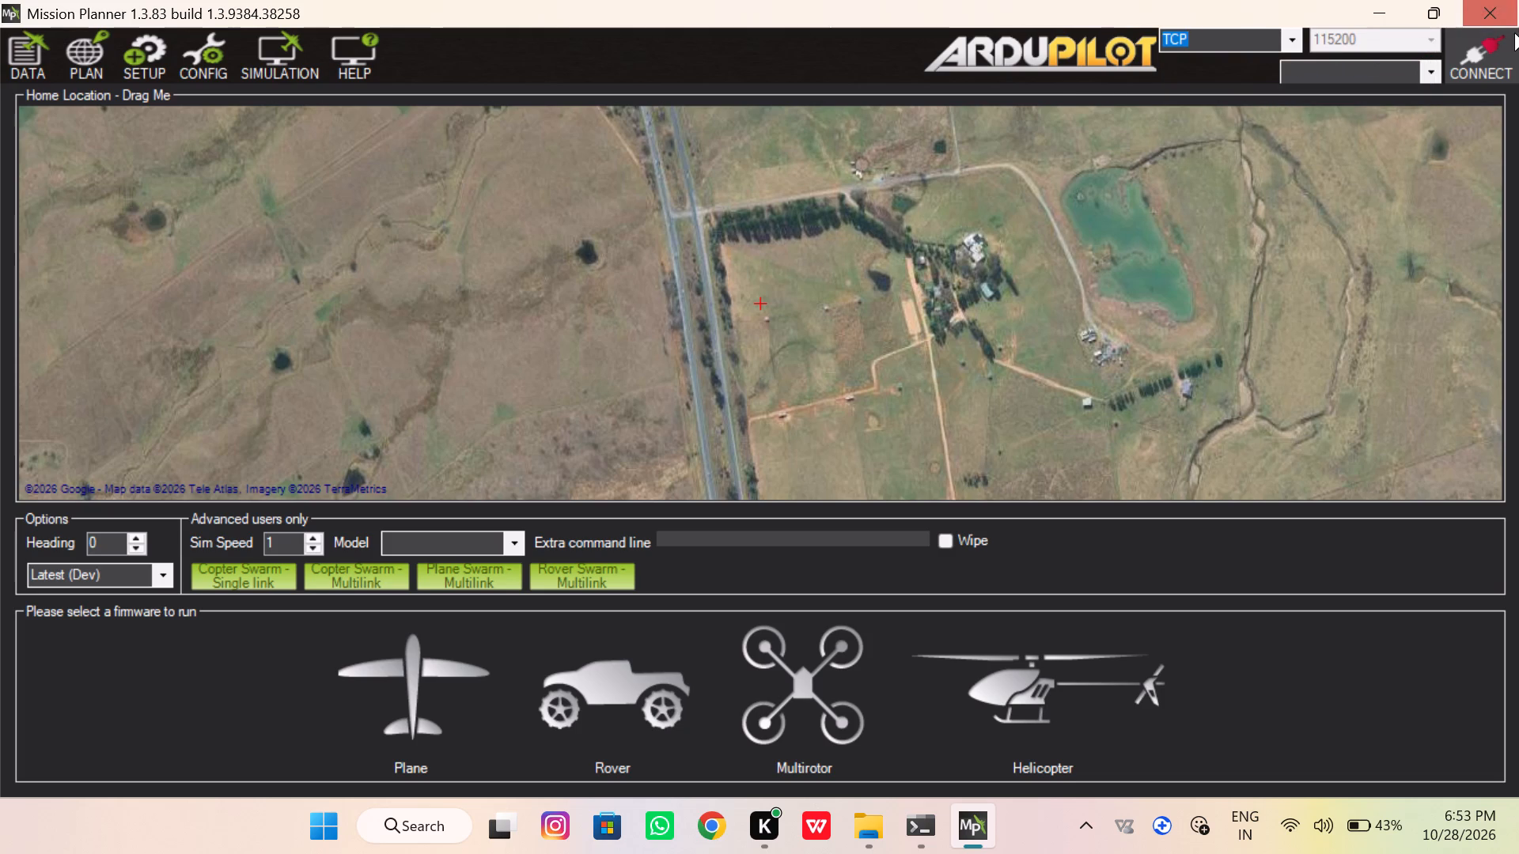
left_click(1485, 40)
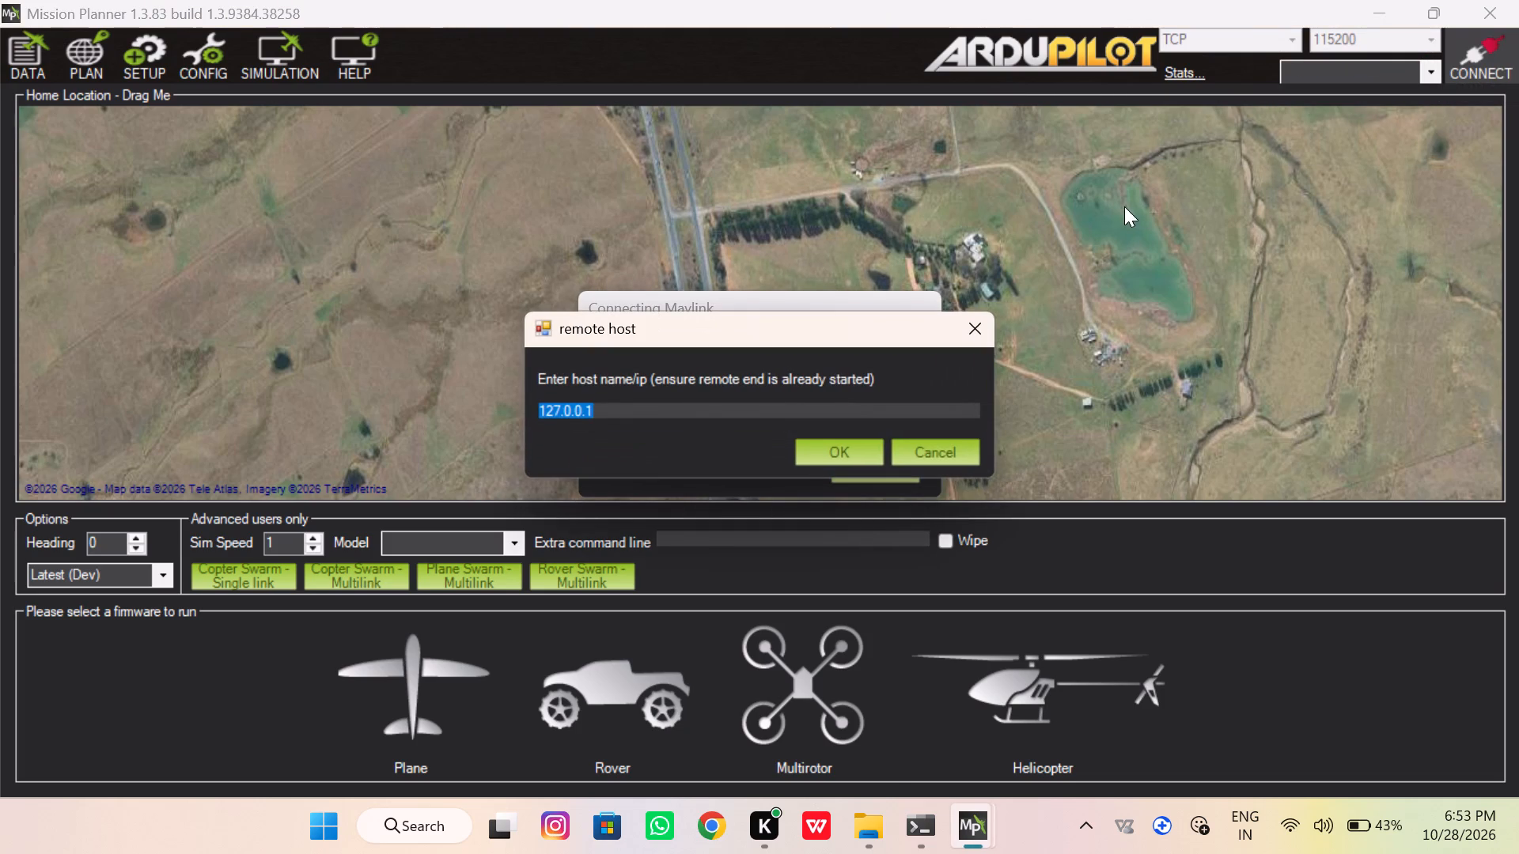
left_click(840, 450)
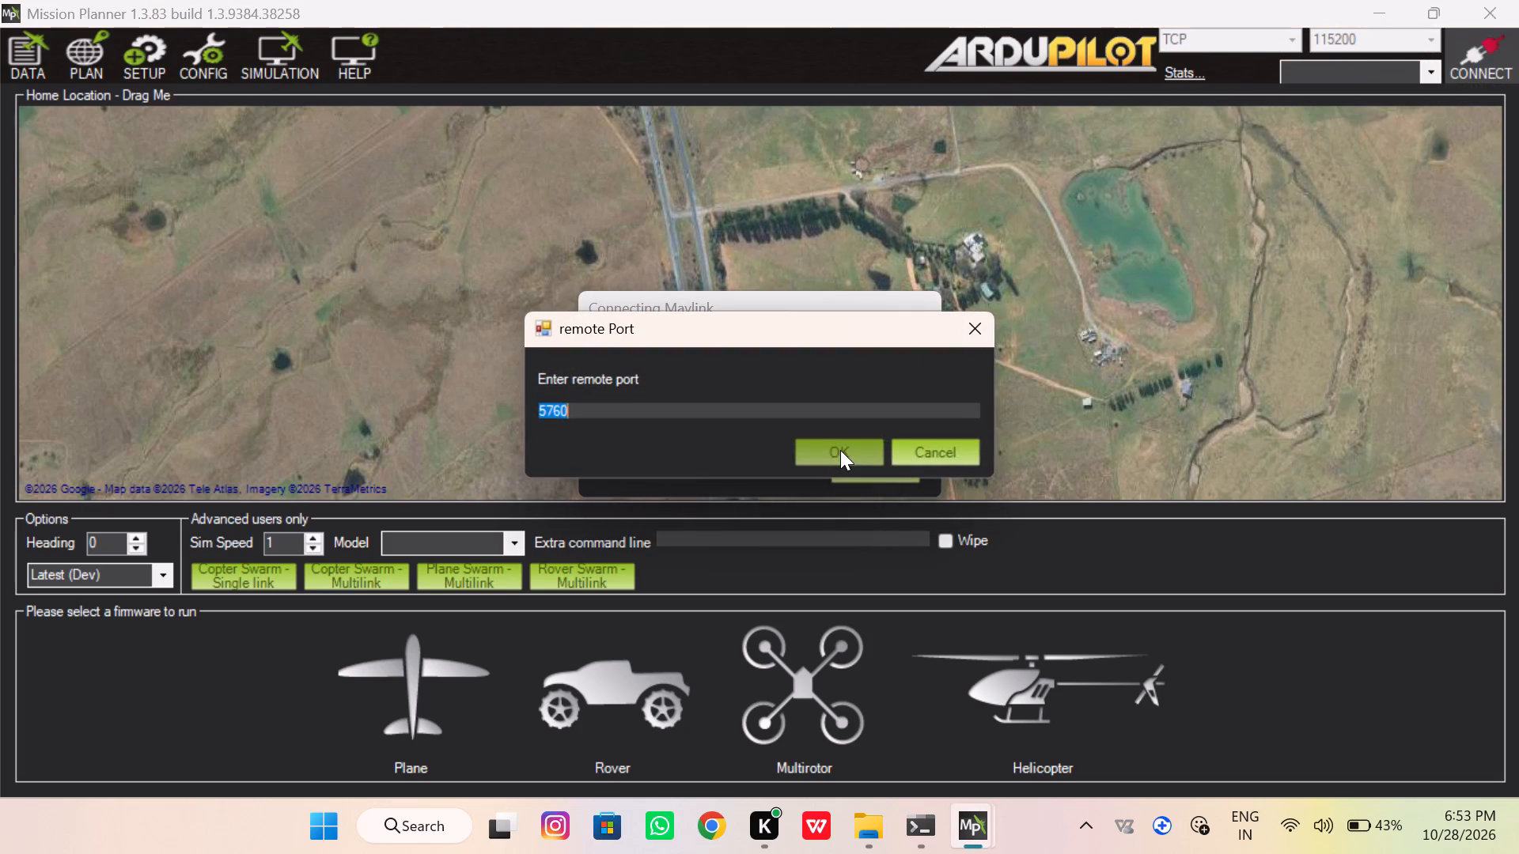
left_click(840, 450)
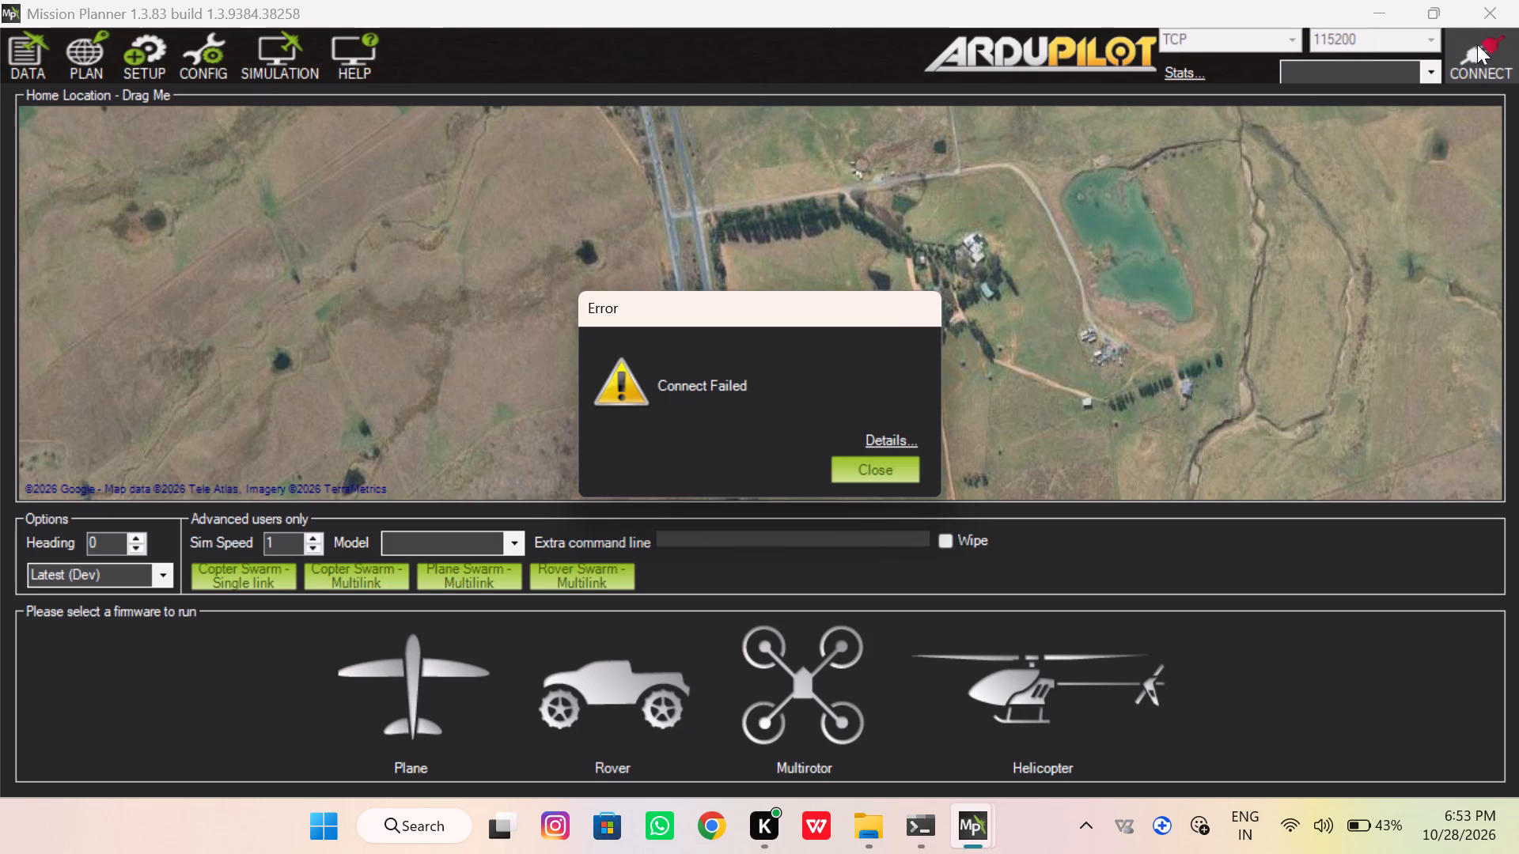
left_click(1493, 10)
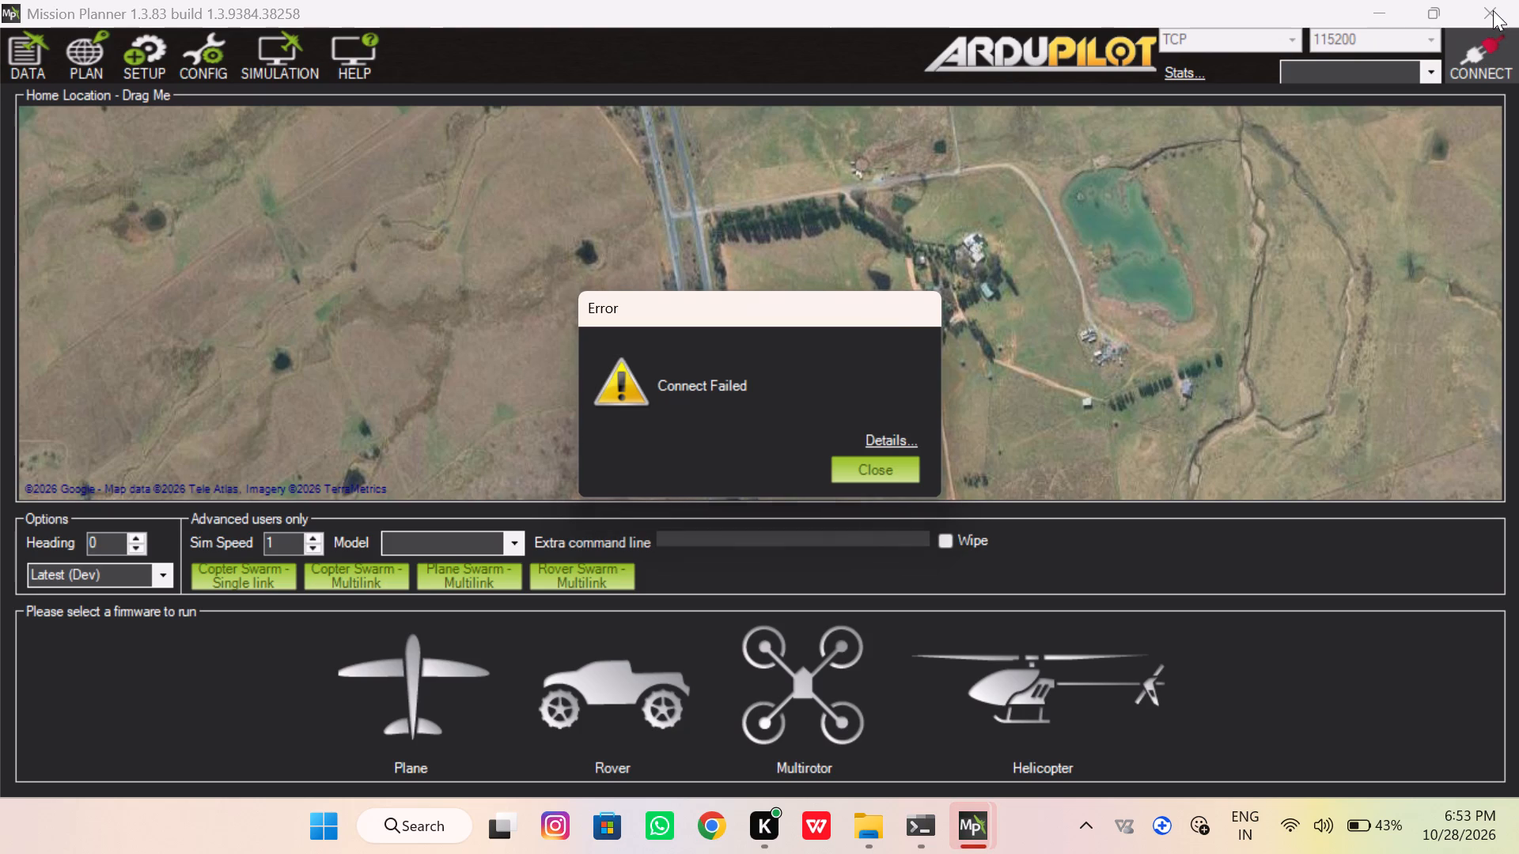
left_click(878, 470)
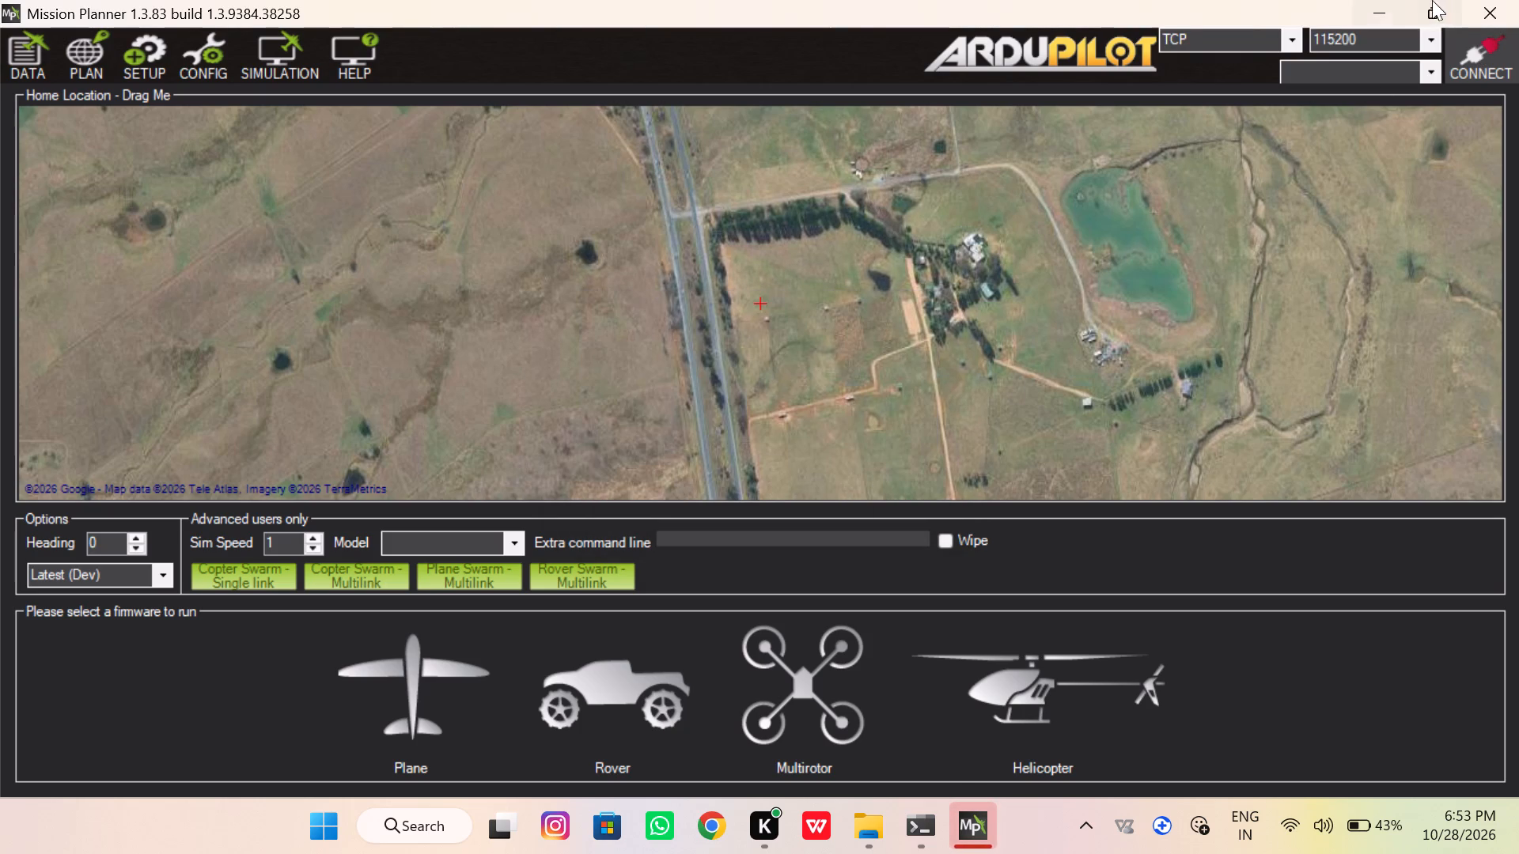
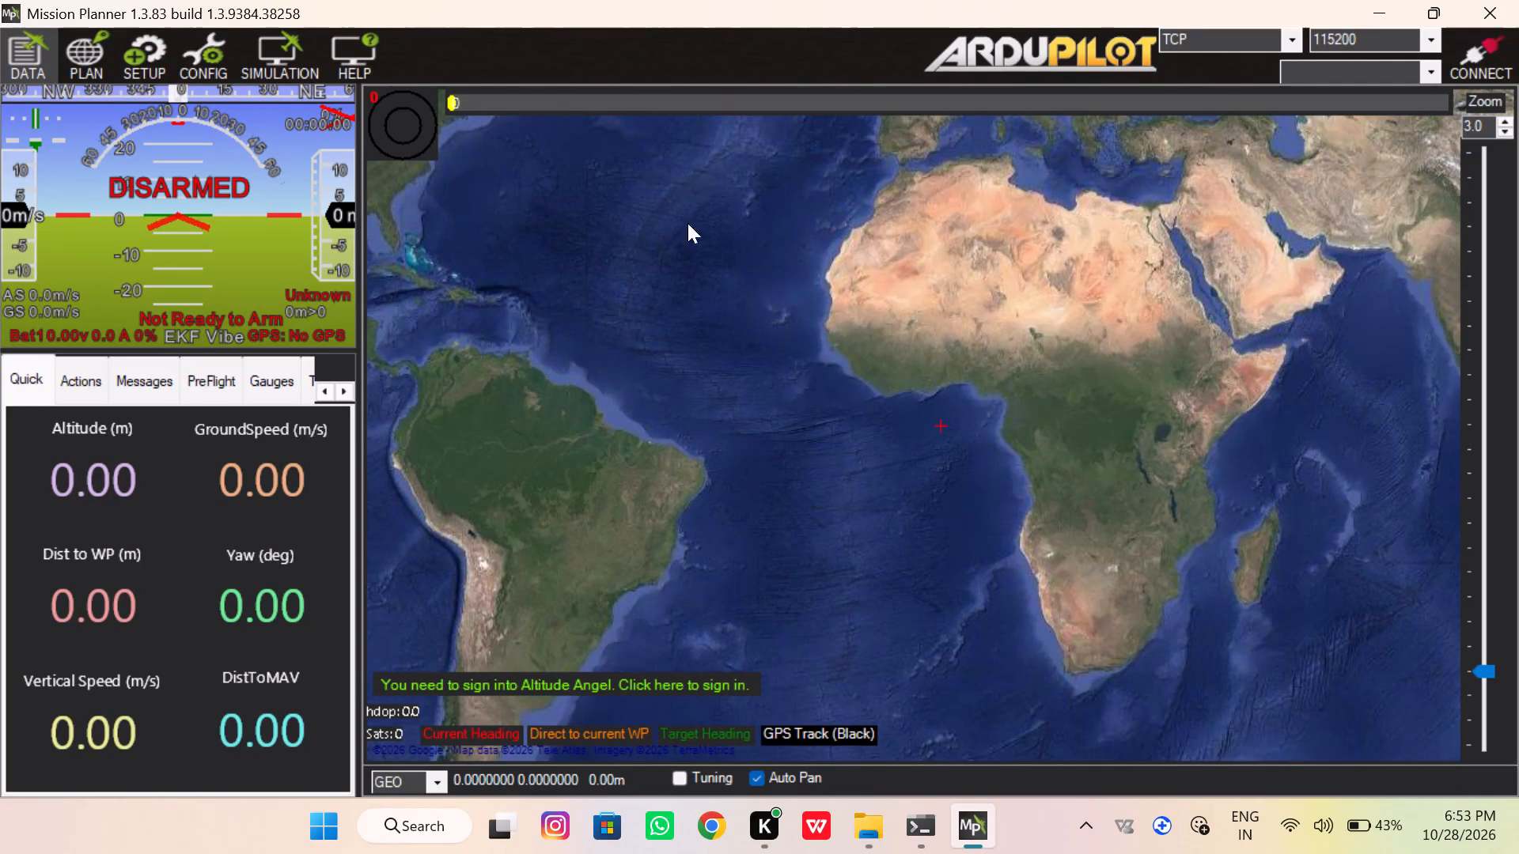
Configure the simulation setup to use the Stable firmware version and the quad vehicle model.
left_click(284, 60)
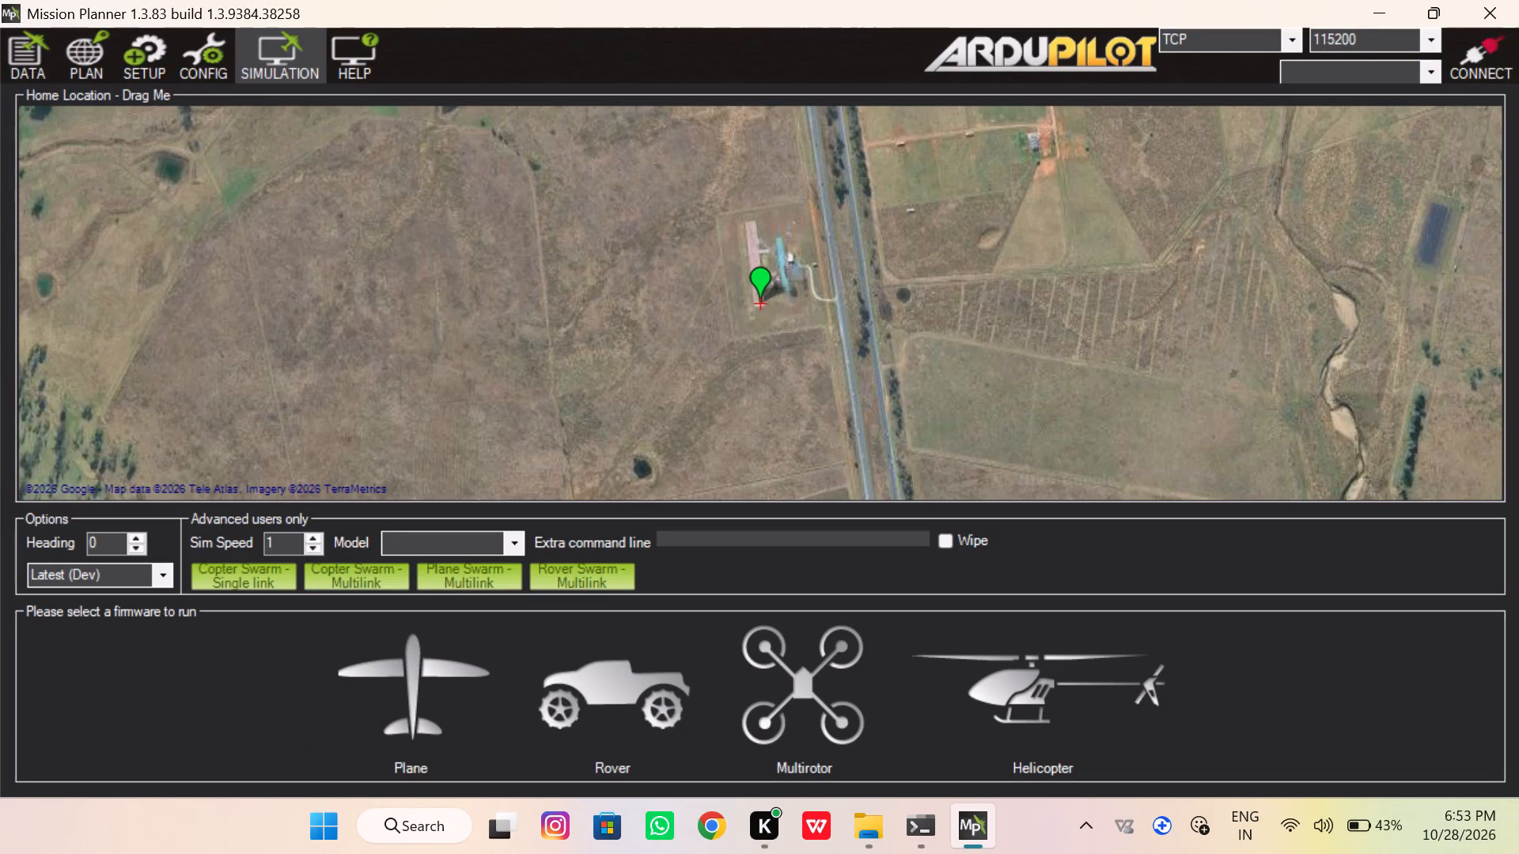
left_click(165, 582)
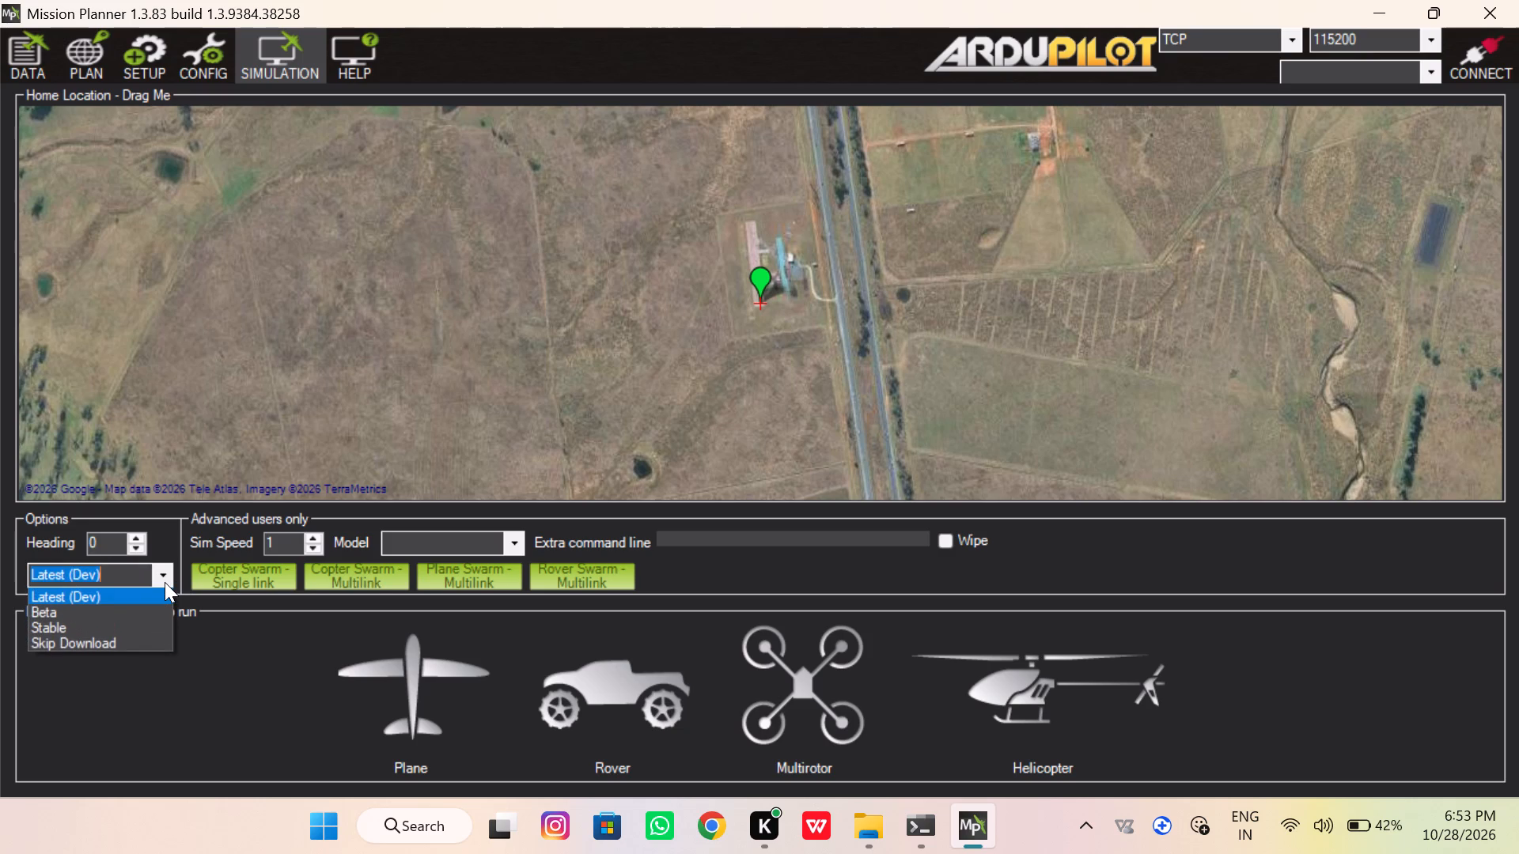
left_click(127, 633)
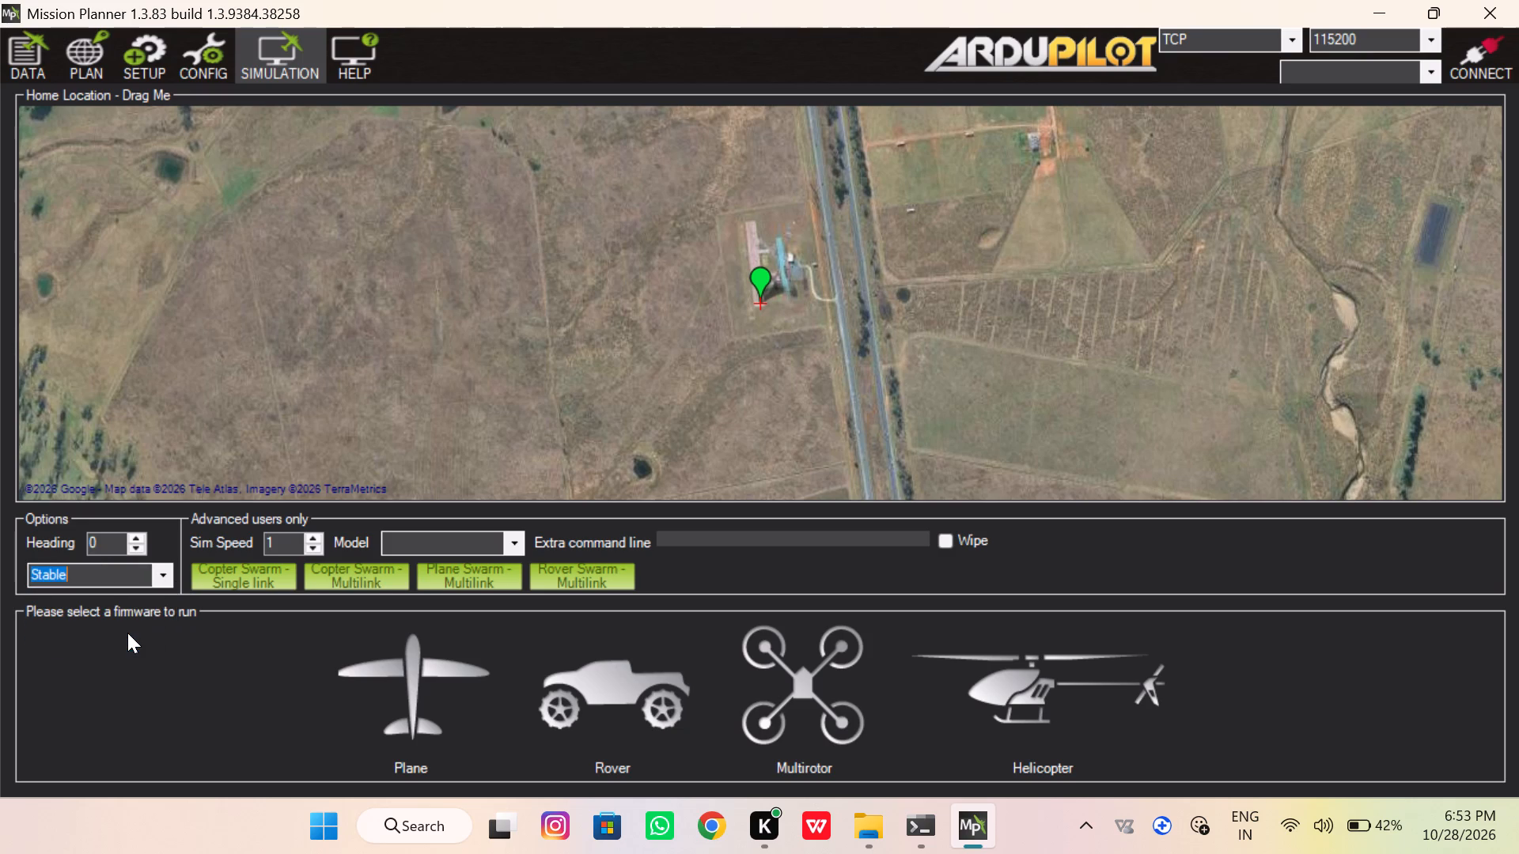
left_click(127, 633)
left_click(509, 546)
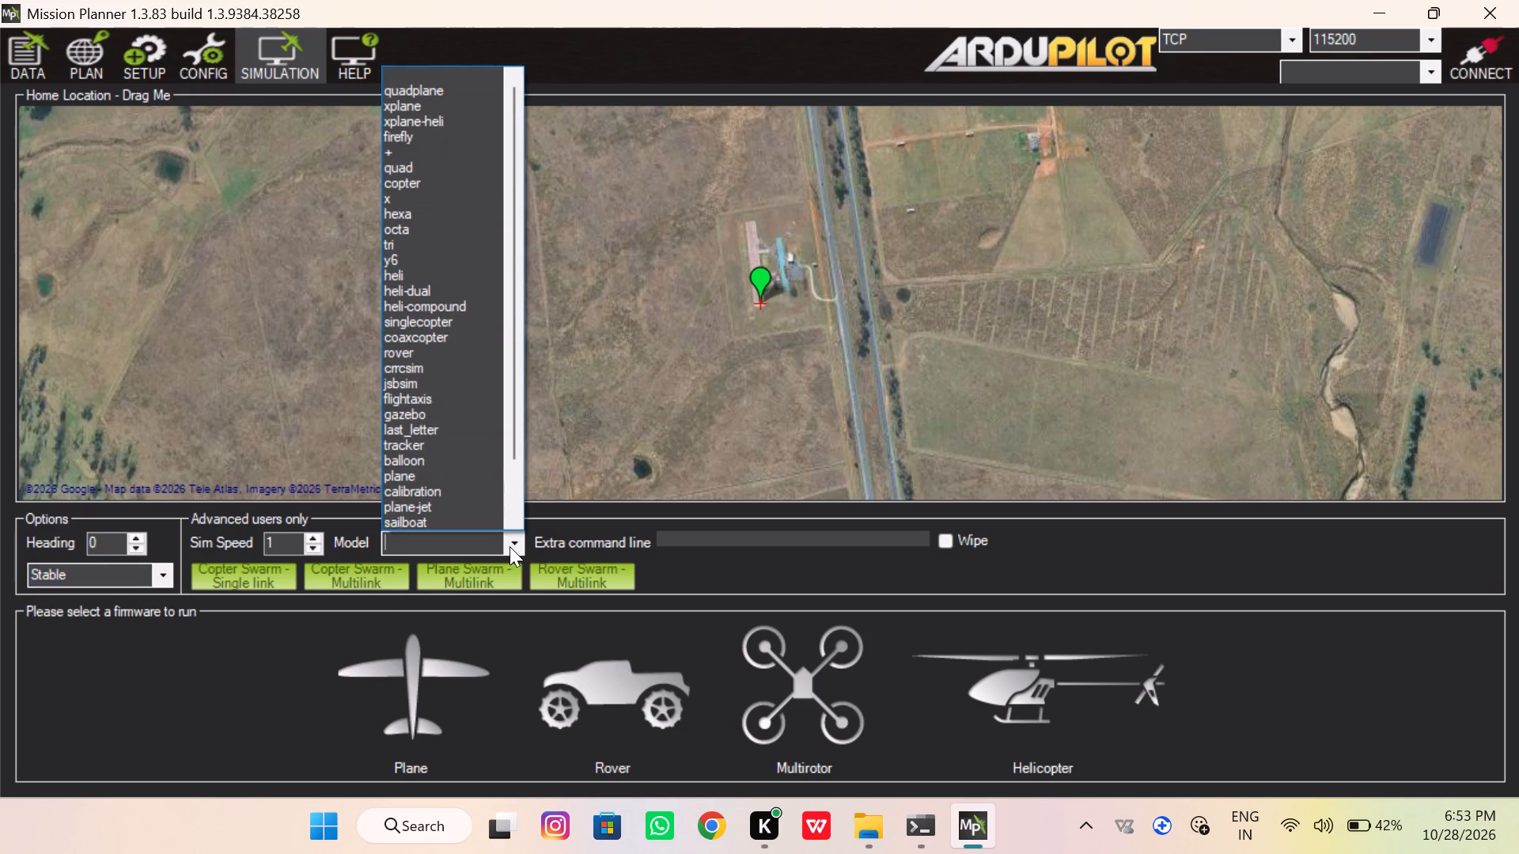
left_click(445, 172)
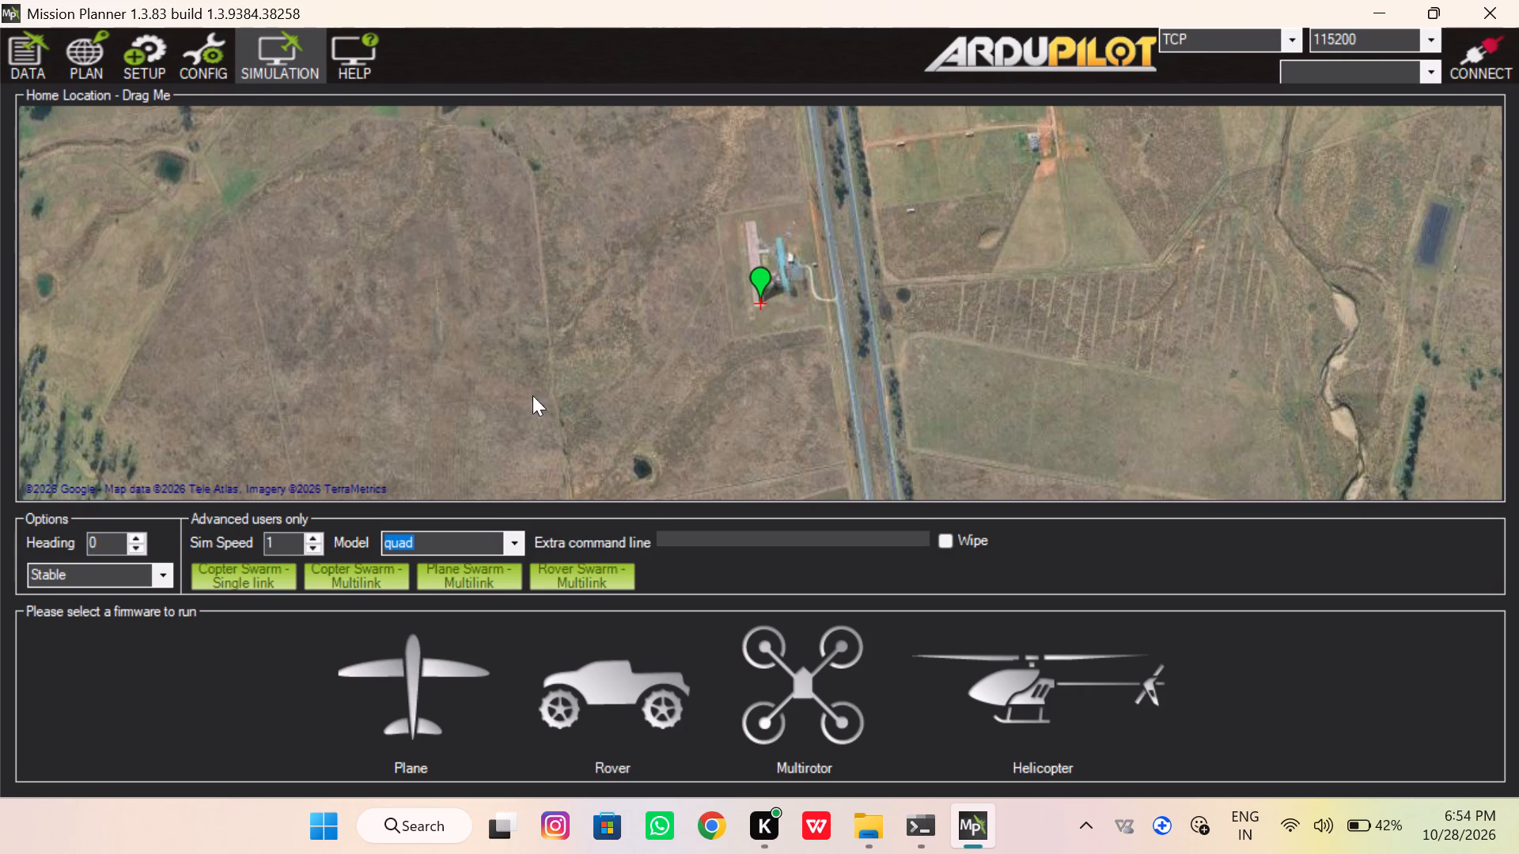
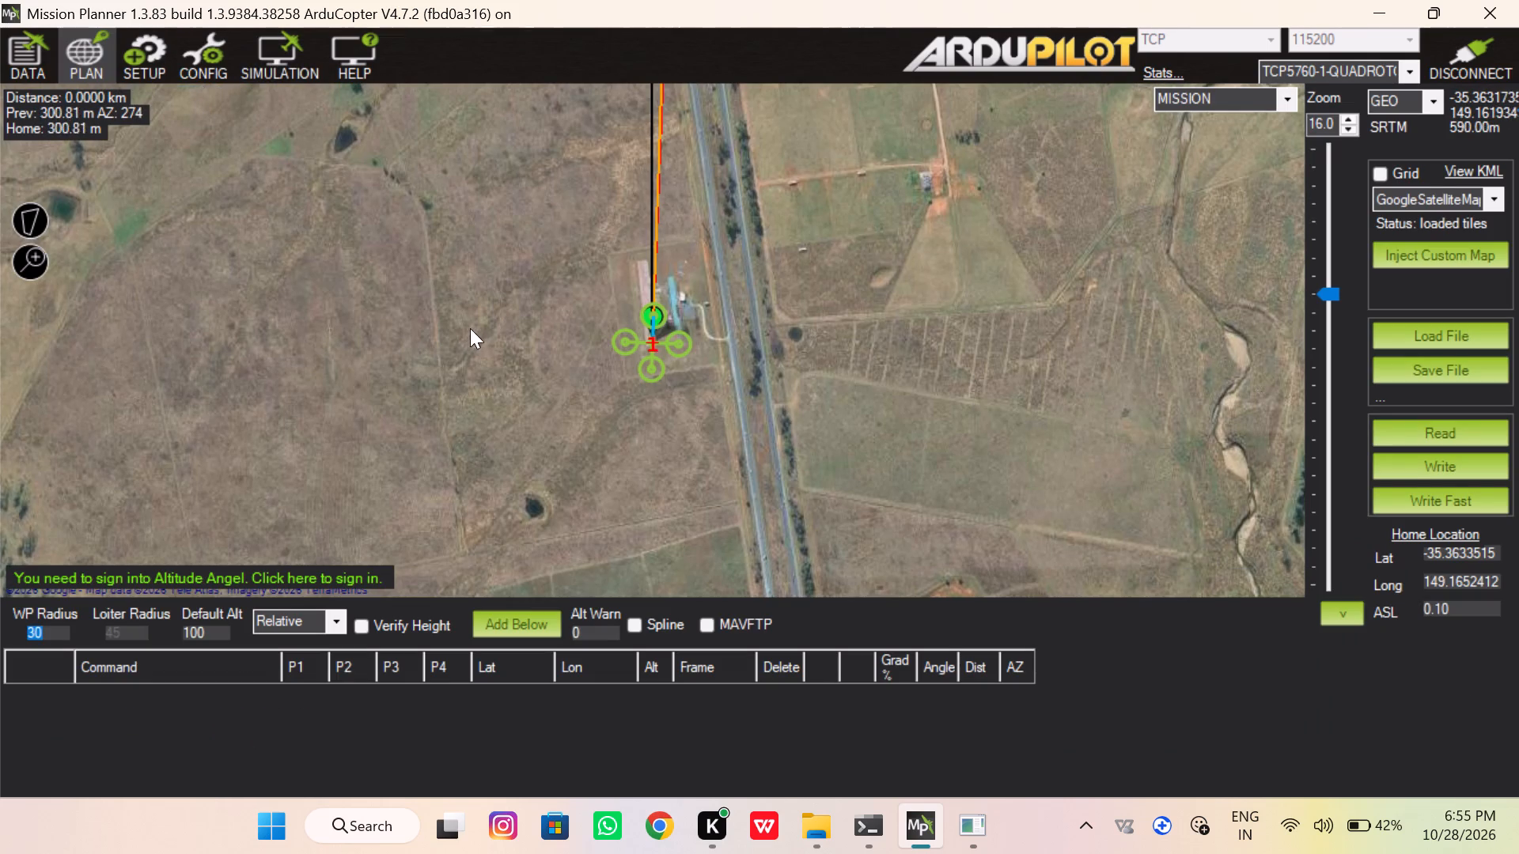
Draw a four-corner polygon over the fields east of the road, beside the farm buildings, as the survey area.
right_click(621, 345)
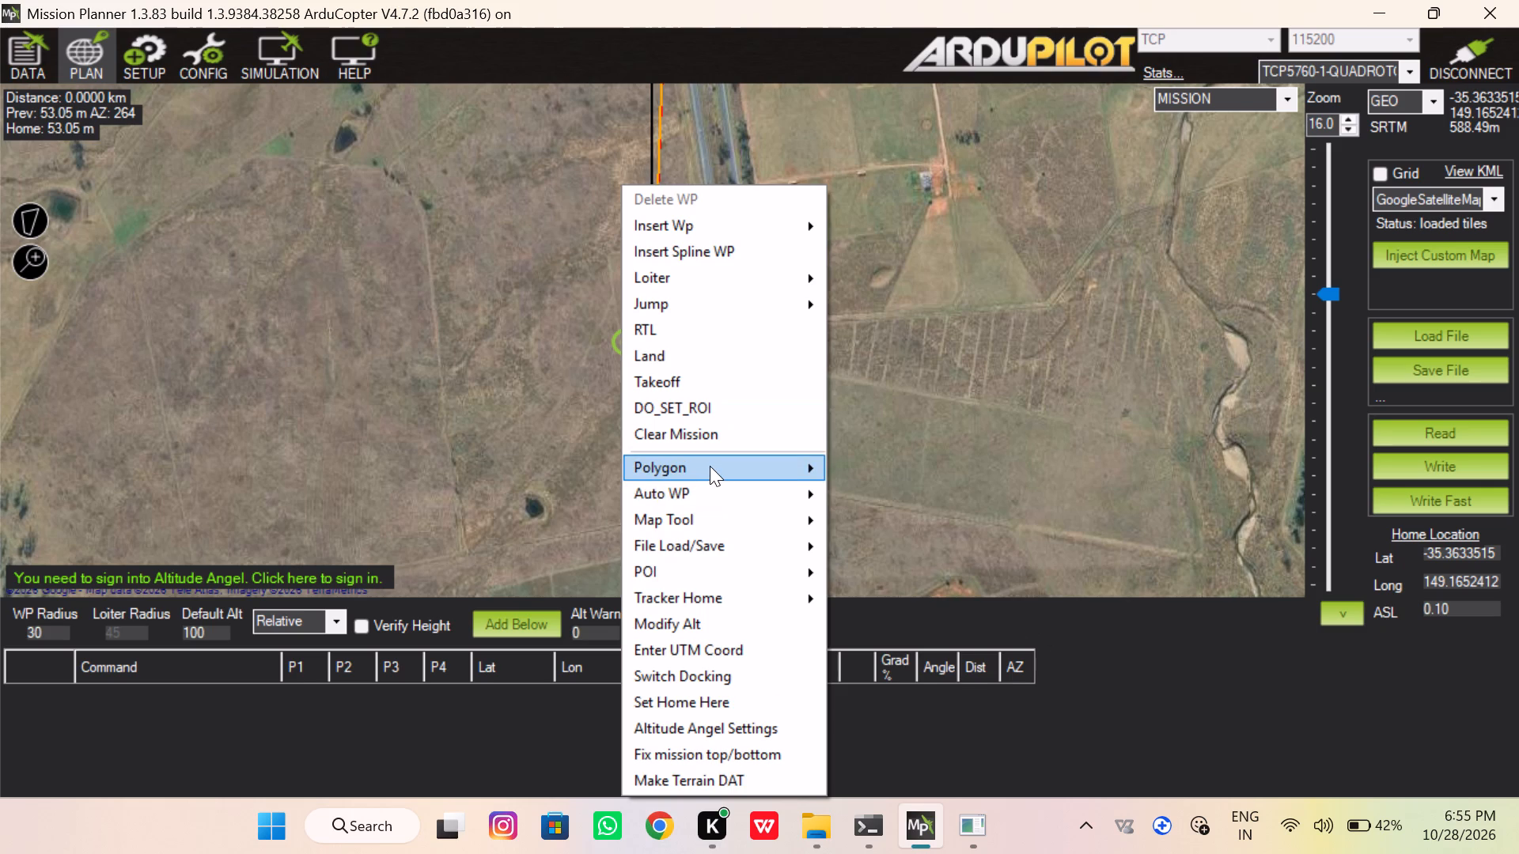
left_click(710, 466)
left_click(900, 466)
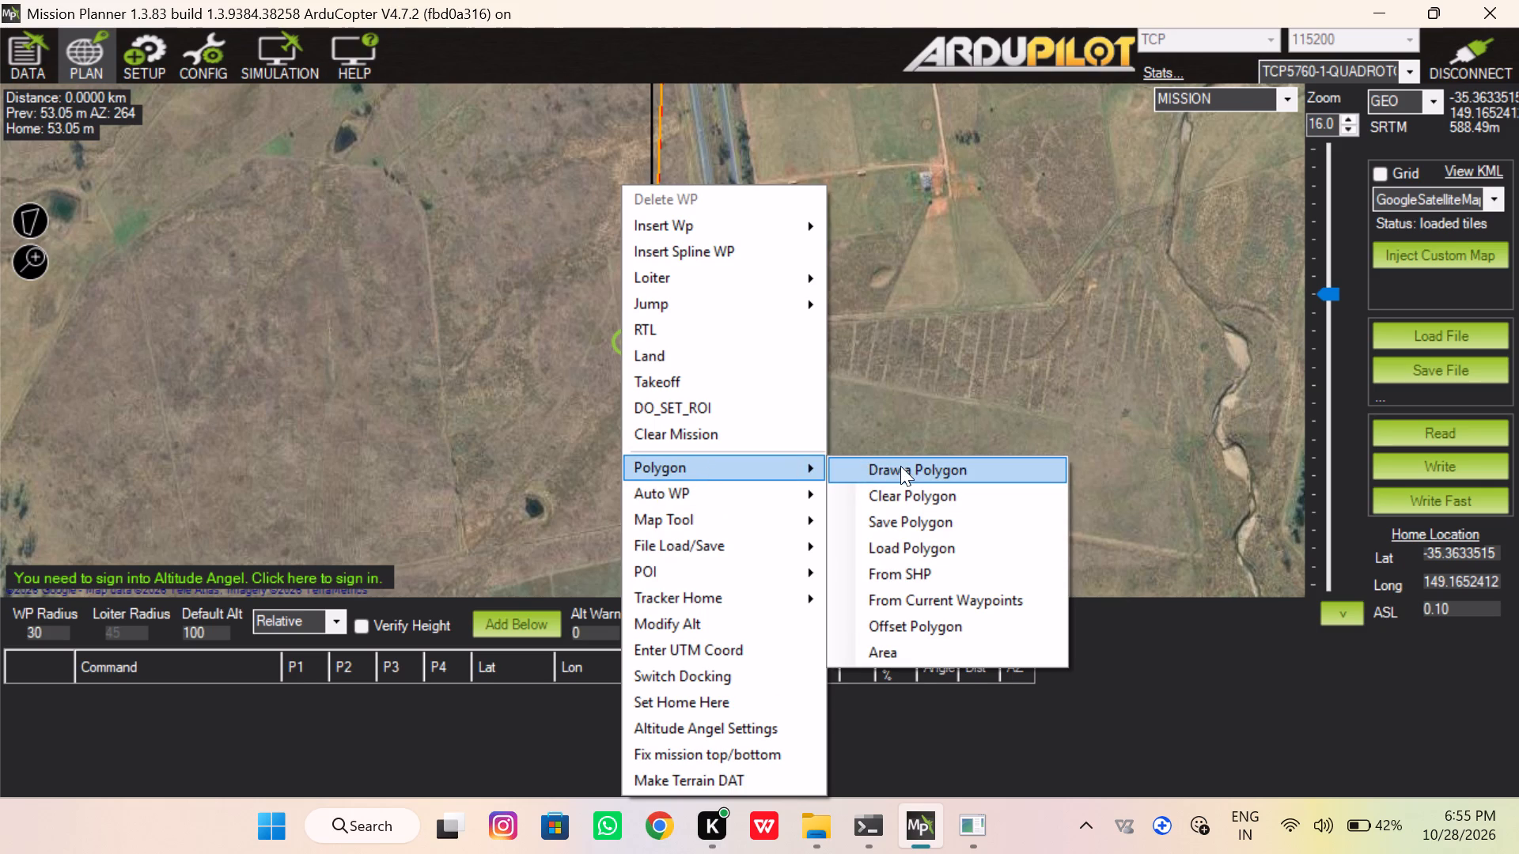
left_click(822, 204)
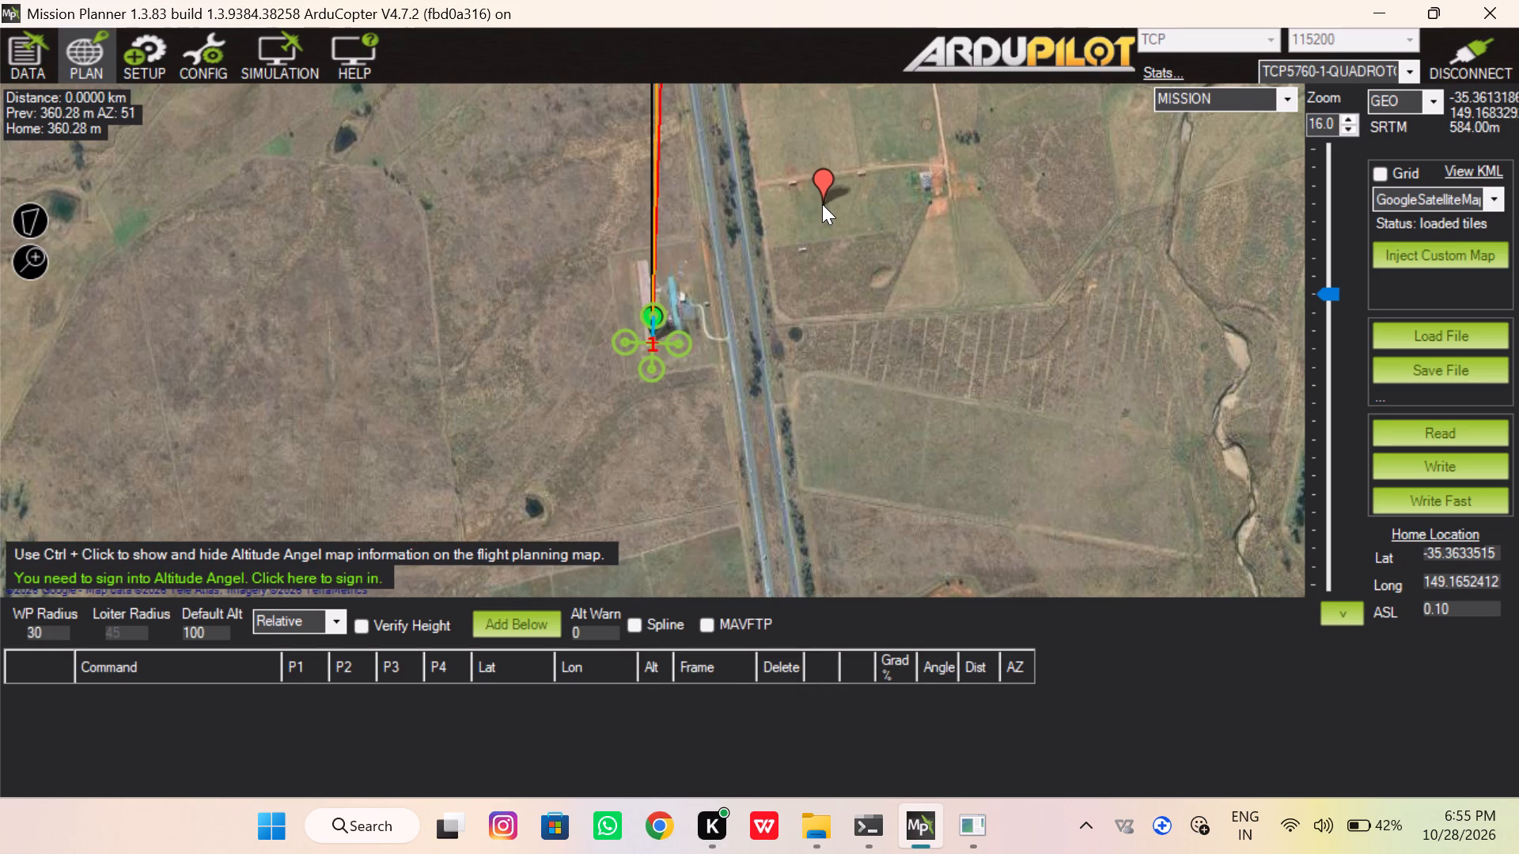
left_click(1033, 209)
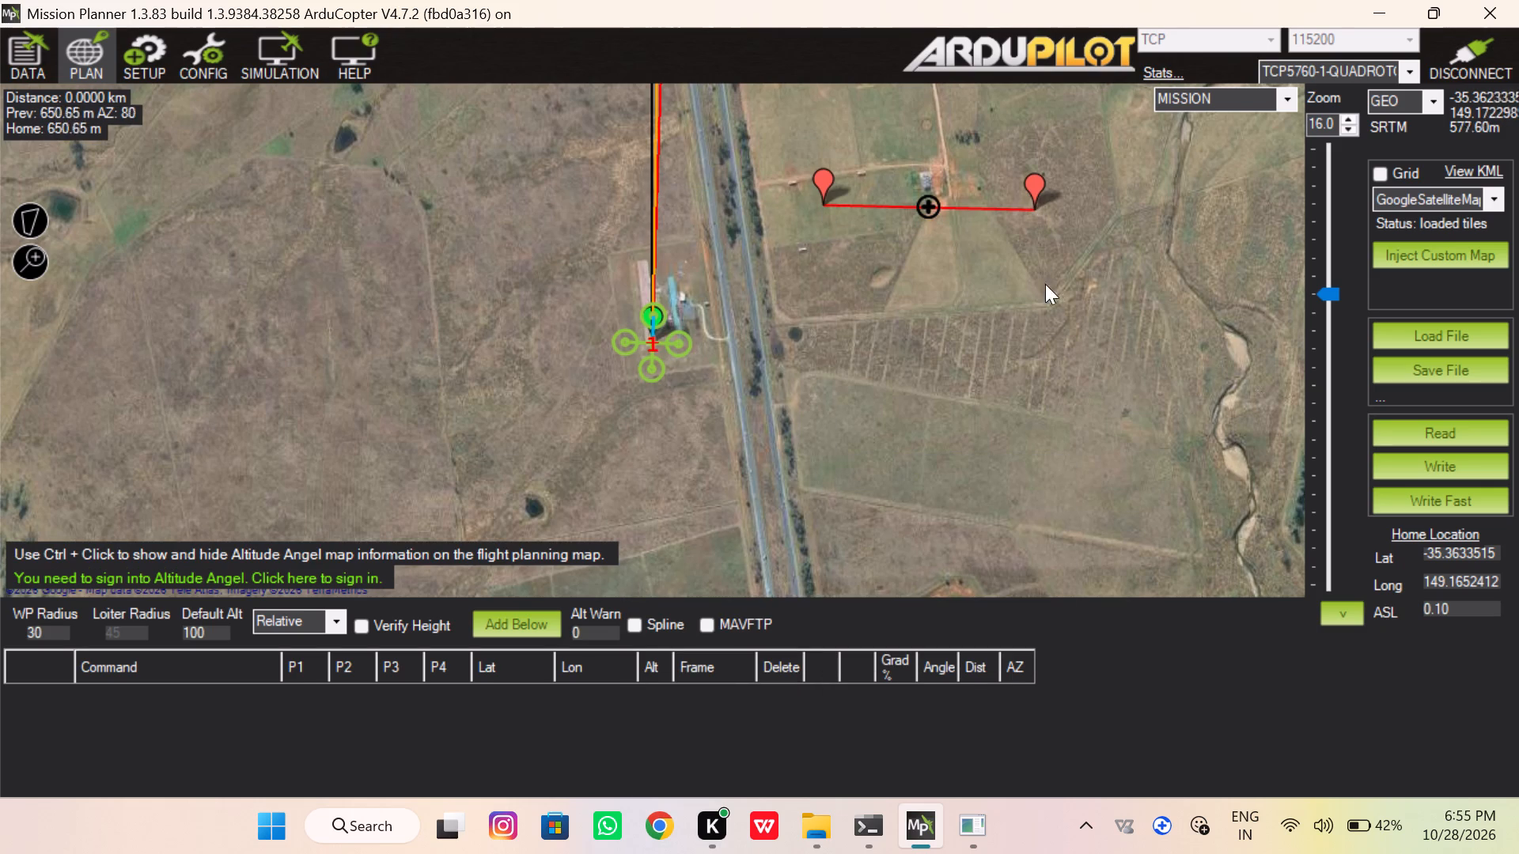
left_click(1043, 343)
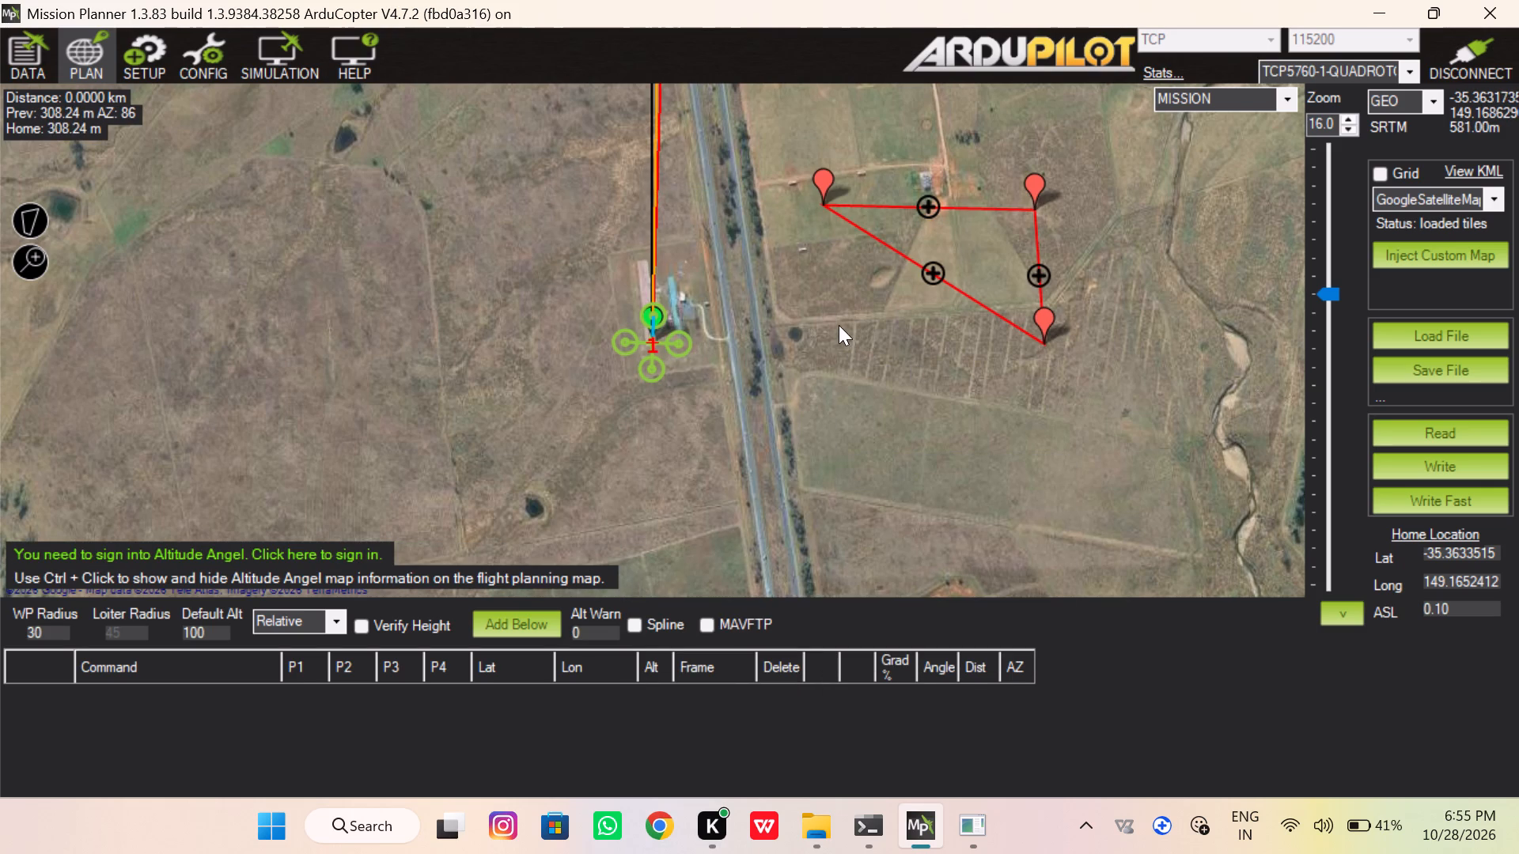
left_click(839, 325)
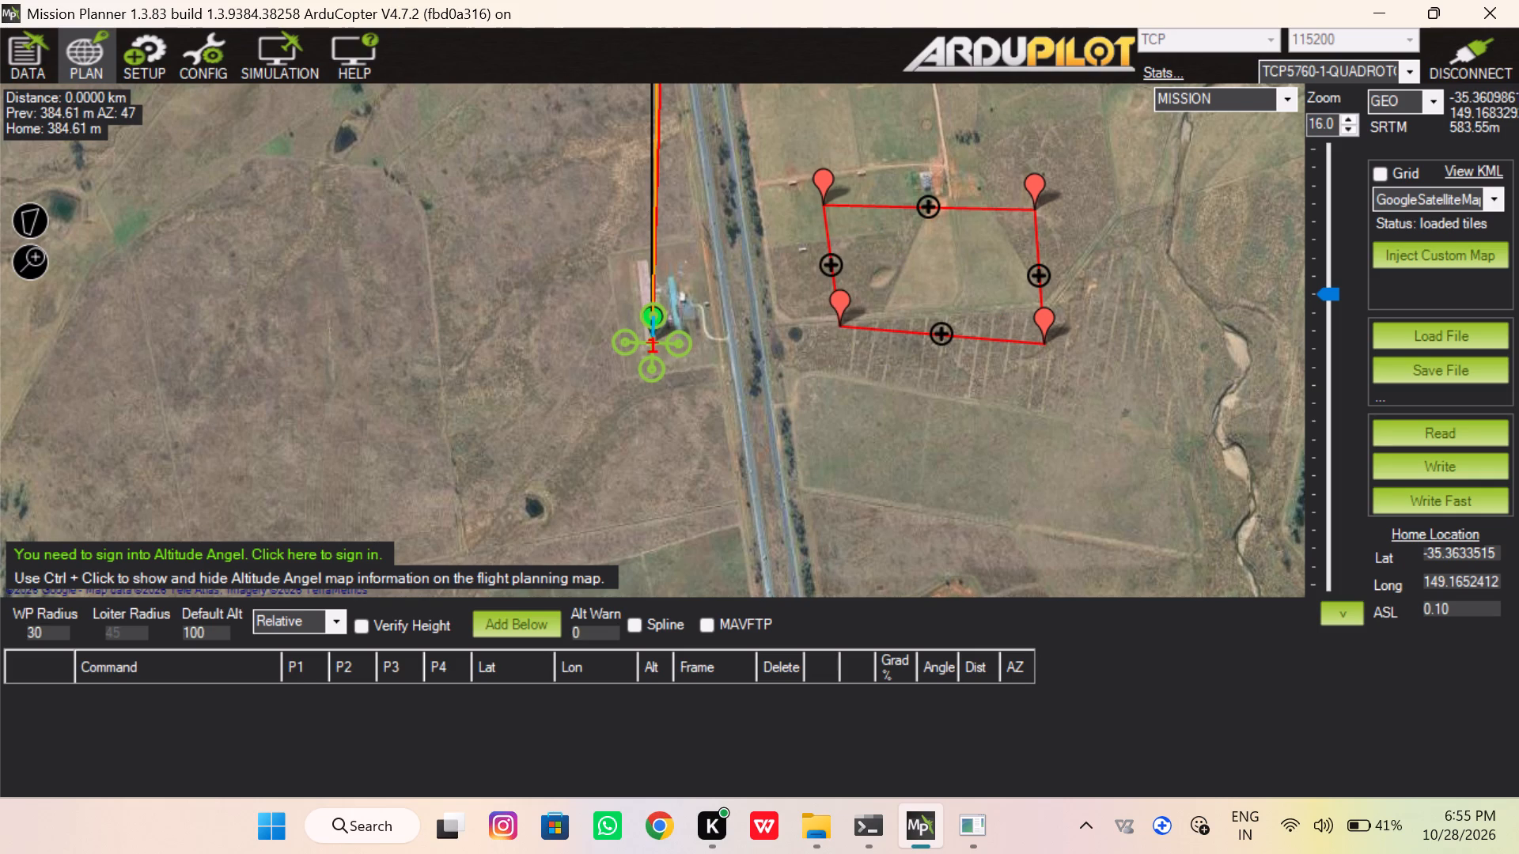
Start a Survey (Grid) for the drawn polygon and choose the Sony a7R2 camera.
left_click(823, 181)
right_click(823, 181)
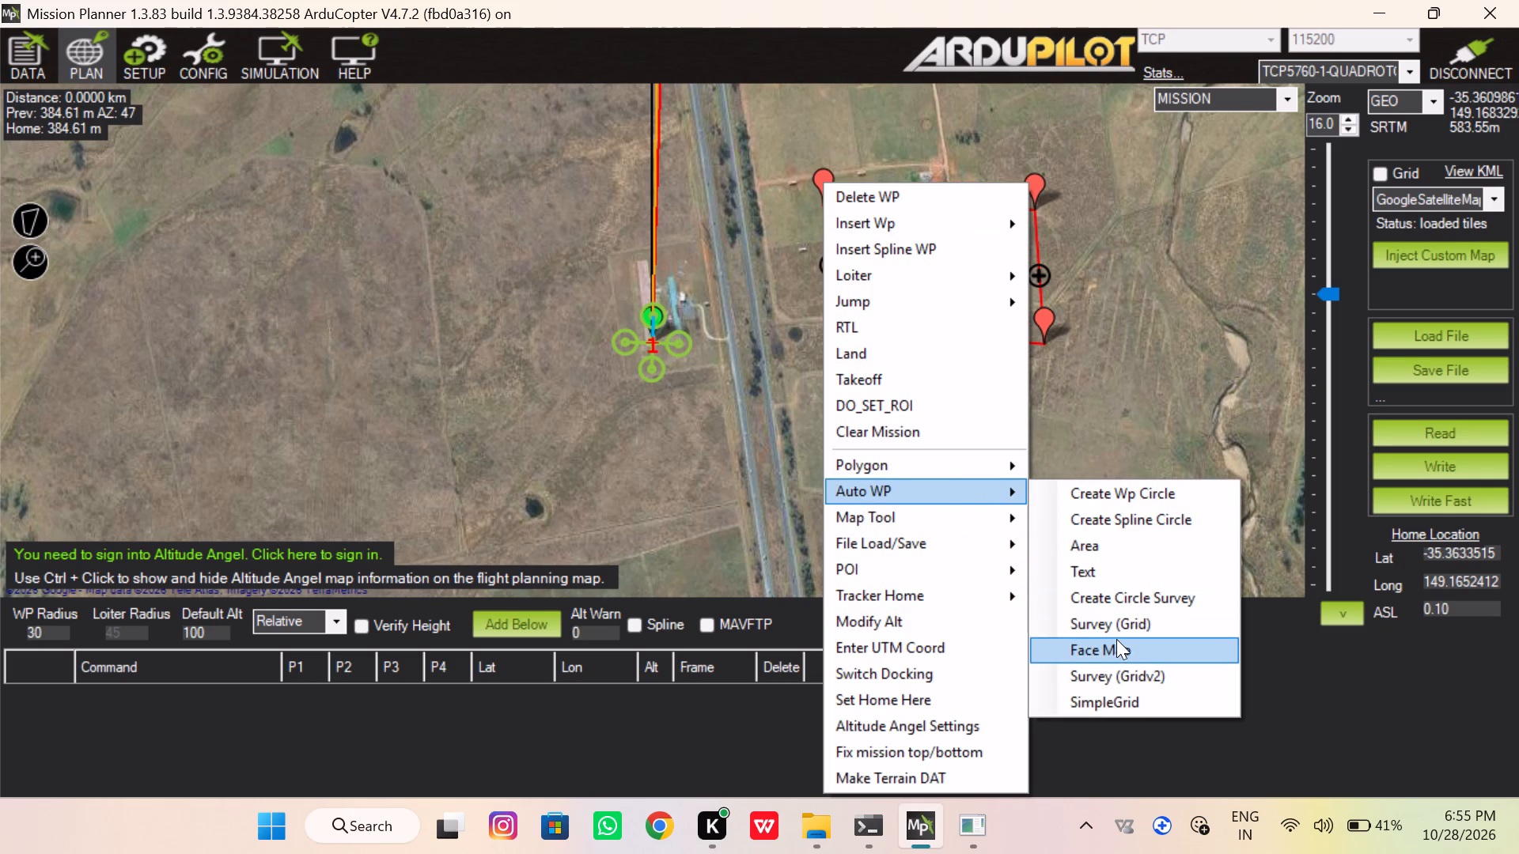
left_click(1120, 628)
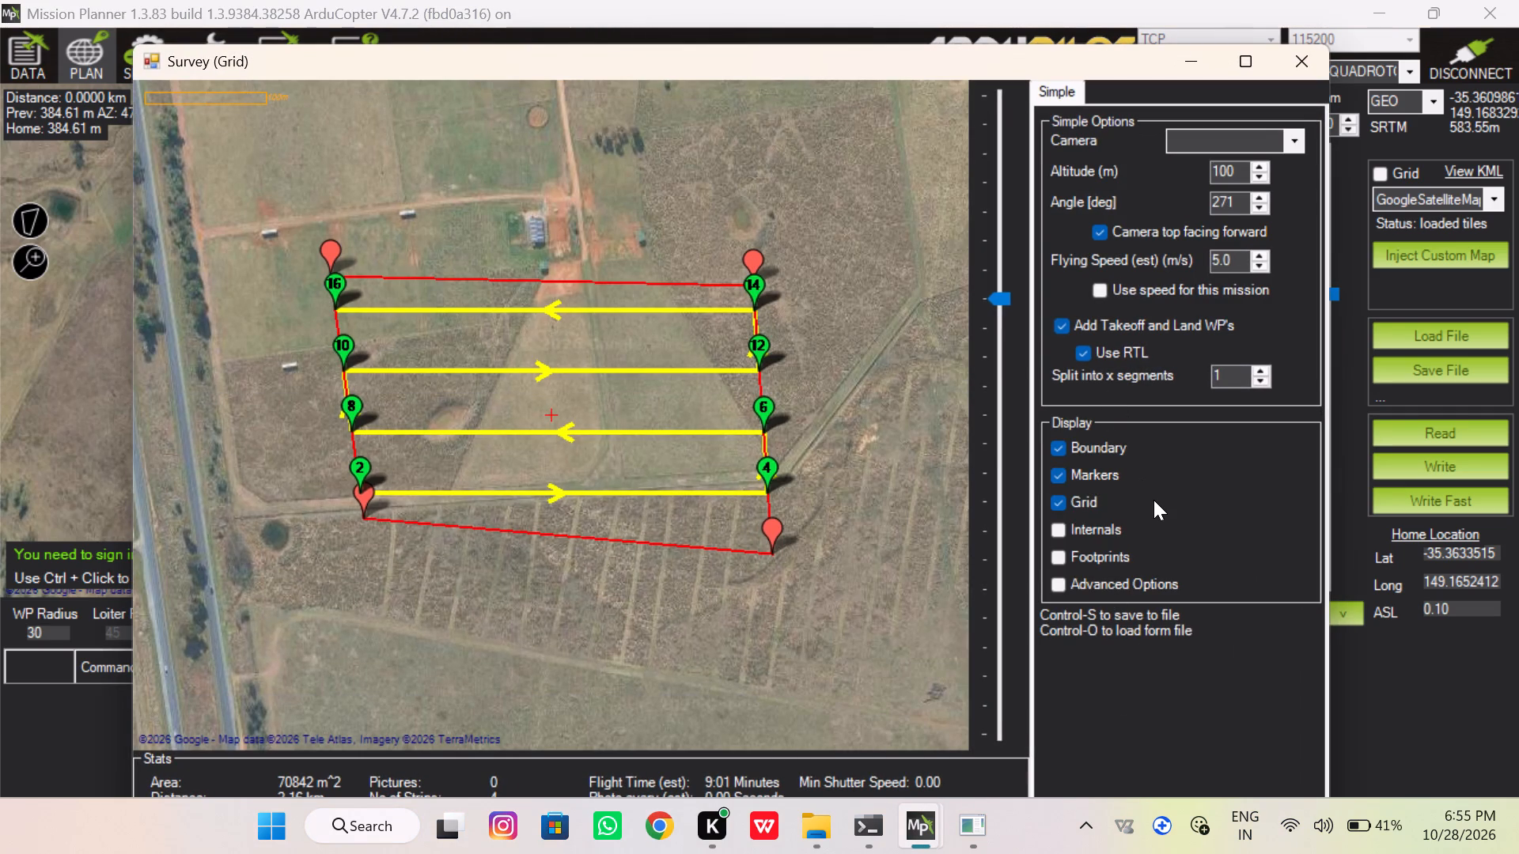
scroll(1153, 500, "down", 4)
left_click(1297, 140)
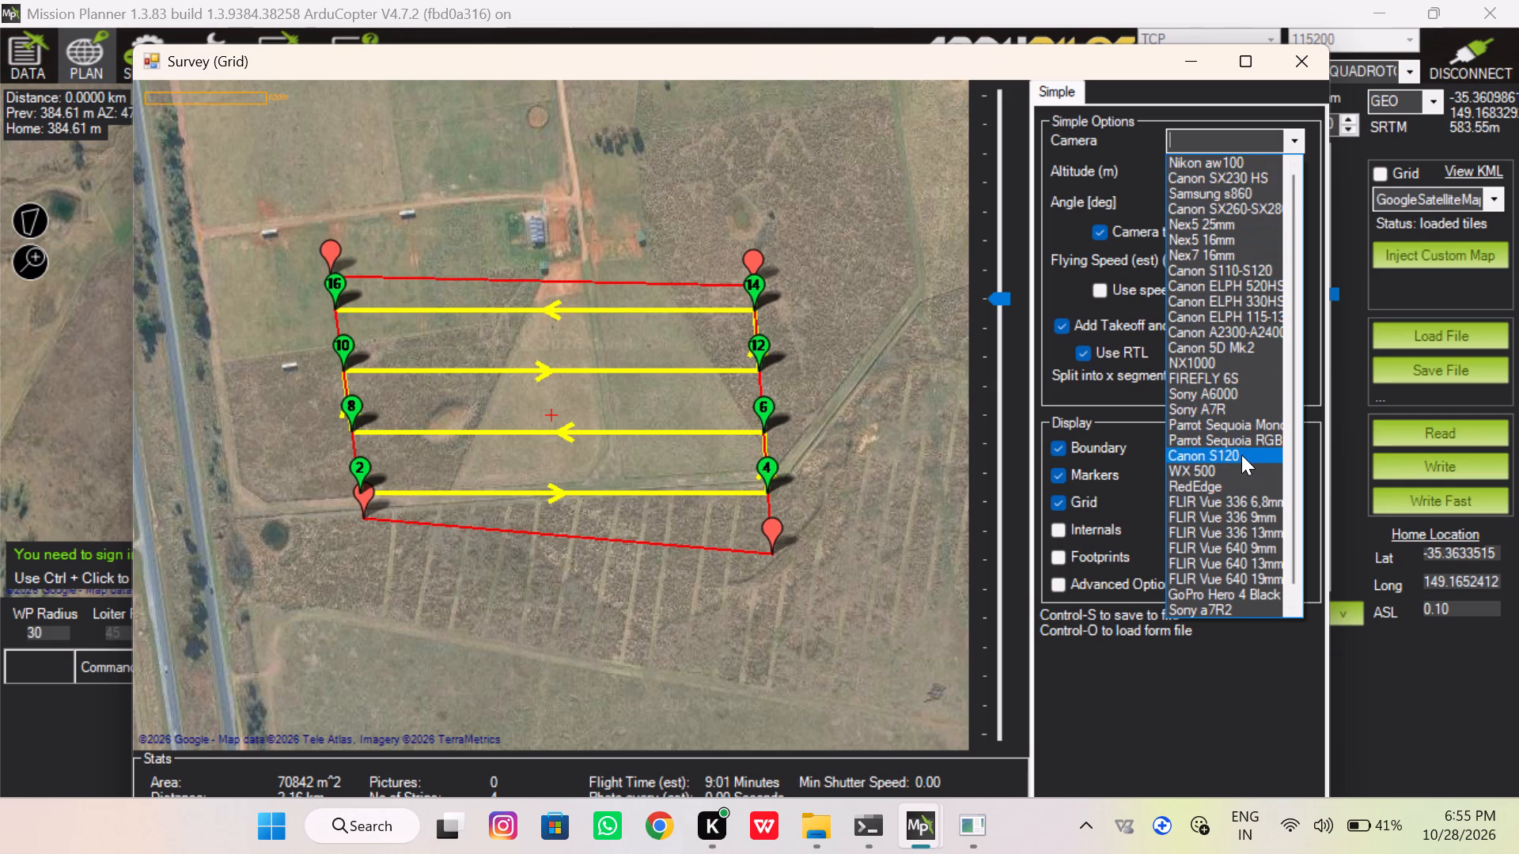
scroll(1241, 455, "down", 4)
left_click(1232, 591)
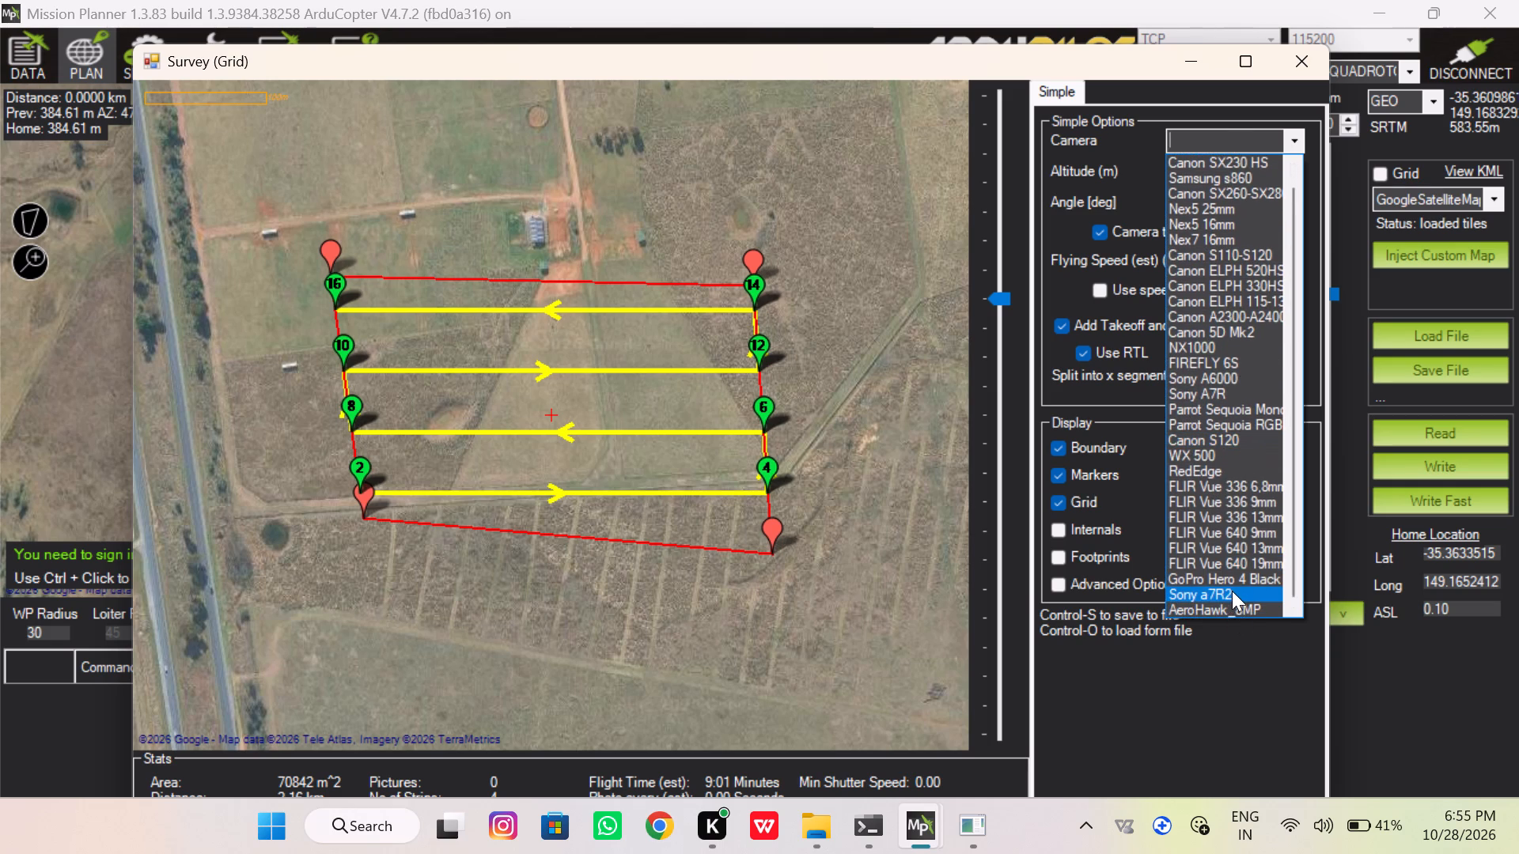
Maximize the survey window and accept the grid to generate the mission waypoints.
scroll(1232, 591, "down", 3)
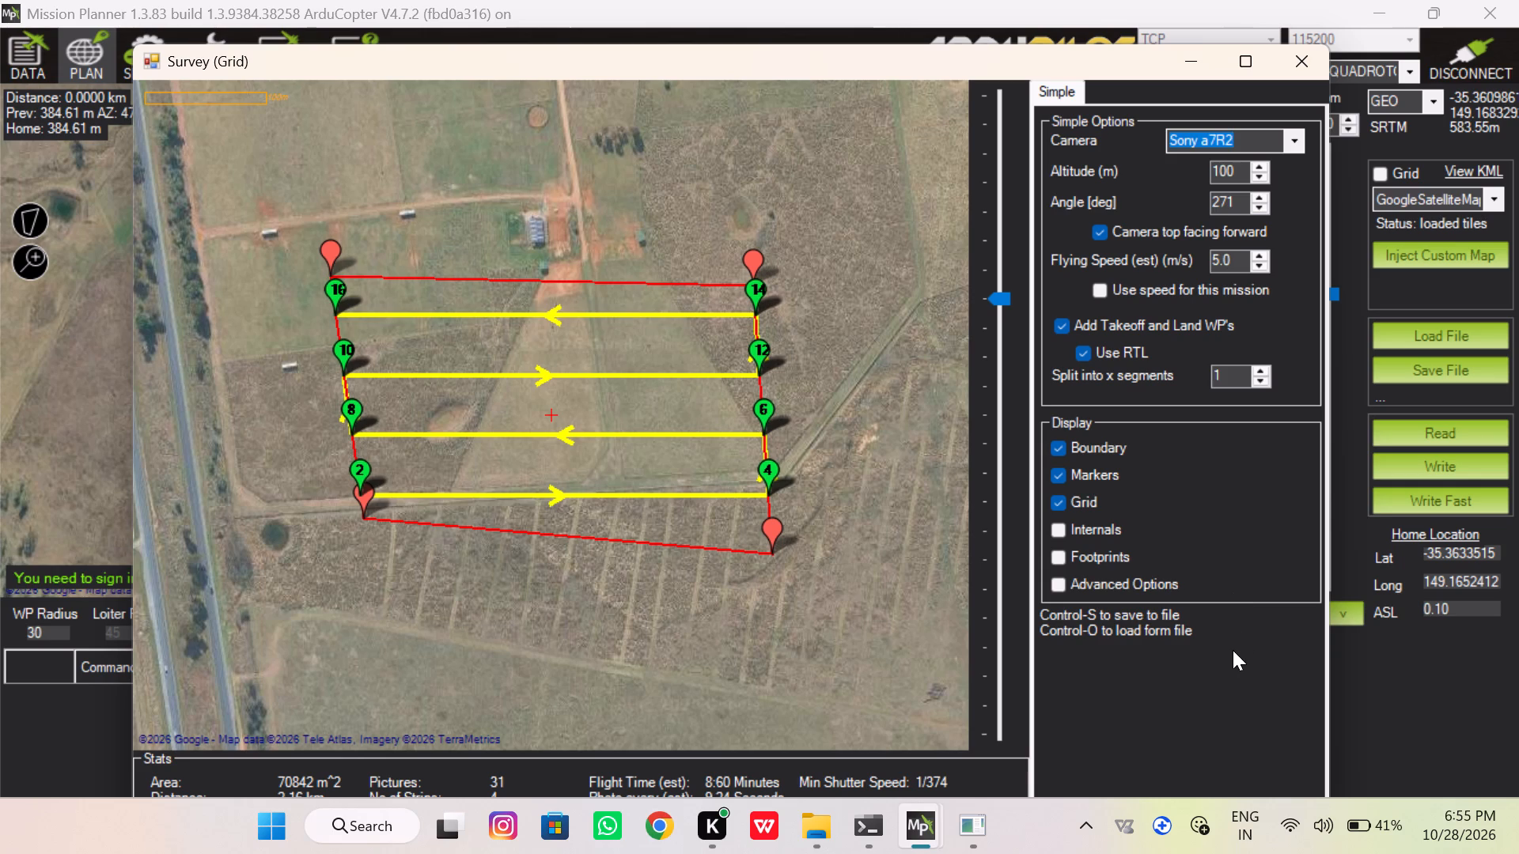
scroll(1233, 650, "down", 3)
scroll(1233, 650, "down", 4, "ctrl")
scroll(1233, 650, "down", 2)
key("ctrl+minus")
key("ctrl+minus")
scroll(1233, 650, "down", 1)
left_click(1236, 55)
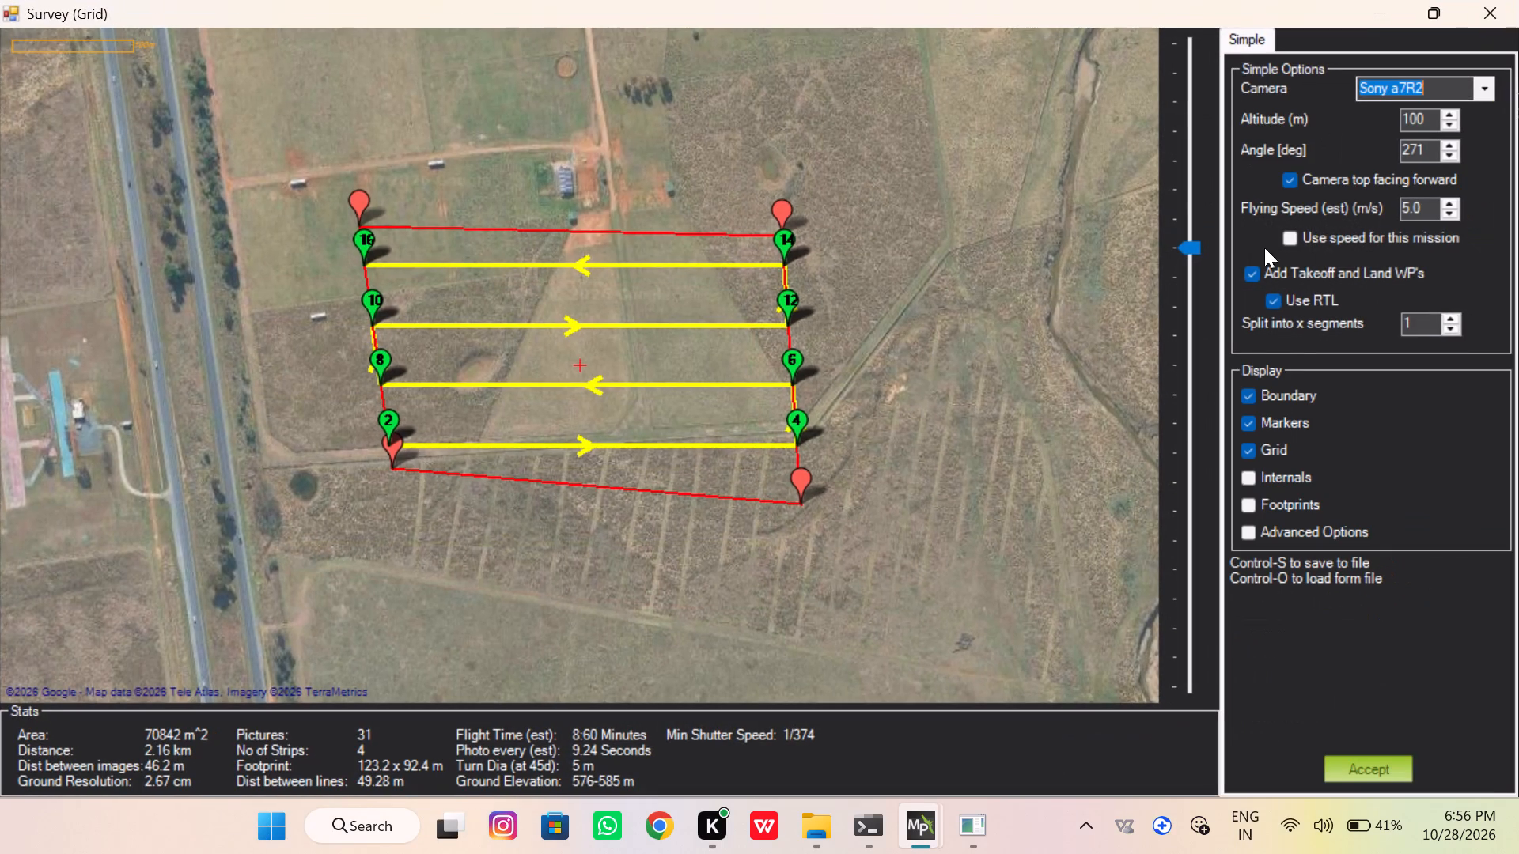
left_click(1374, 765)
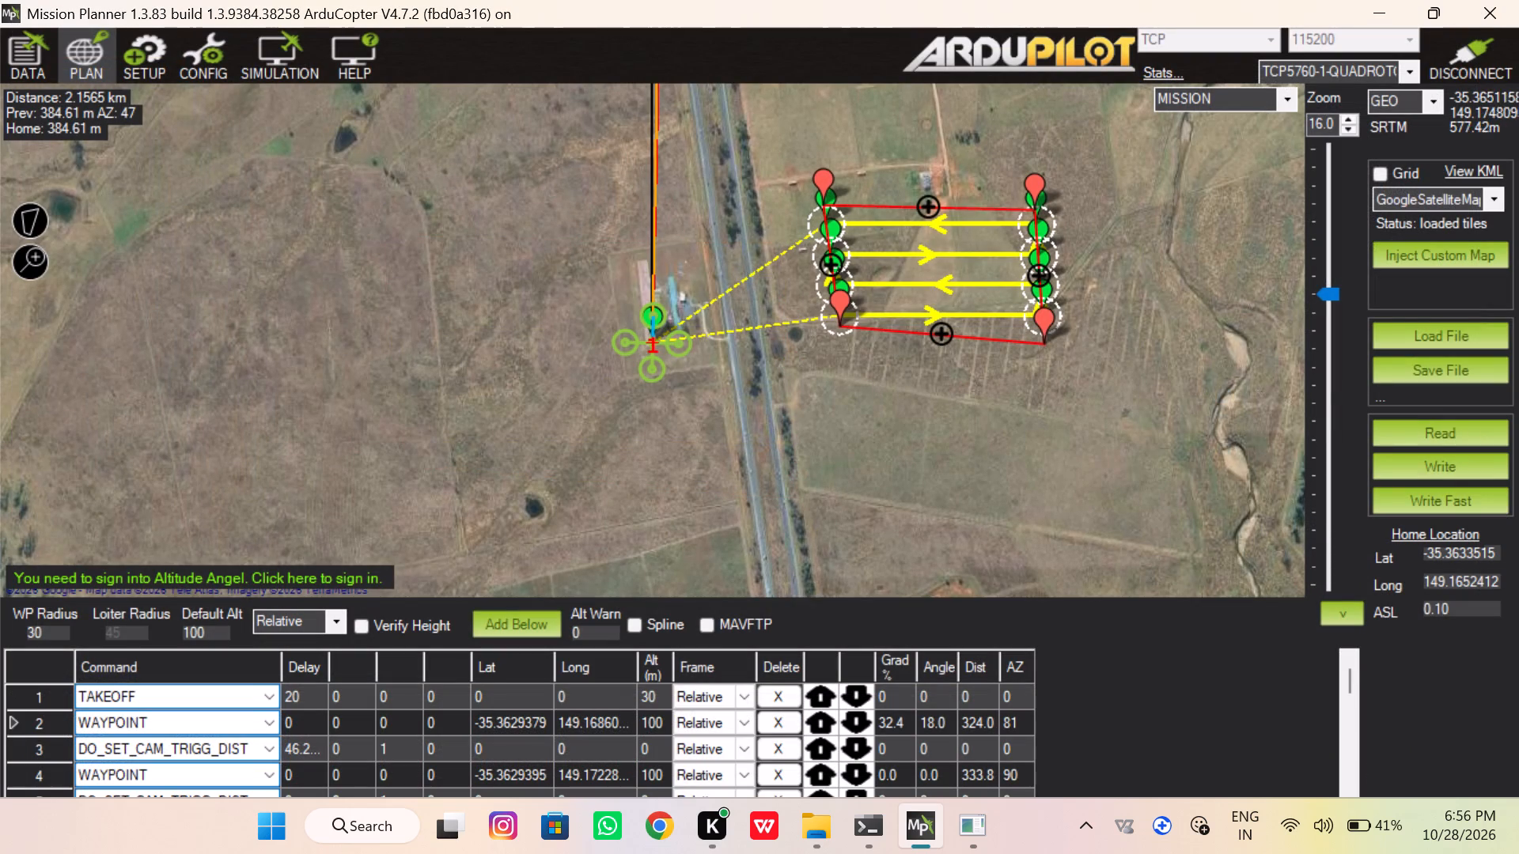
Write the survey mission to the vehicle.
left_click(1408, 468)
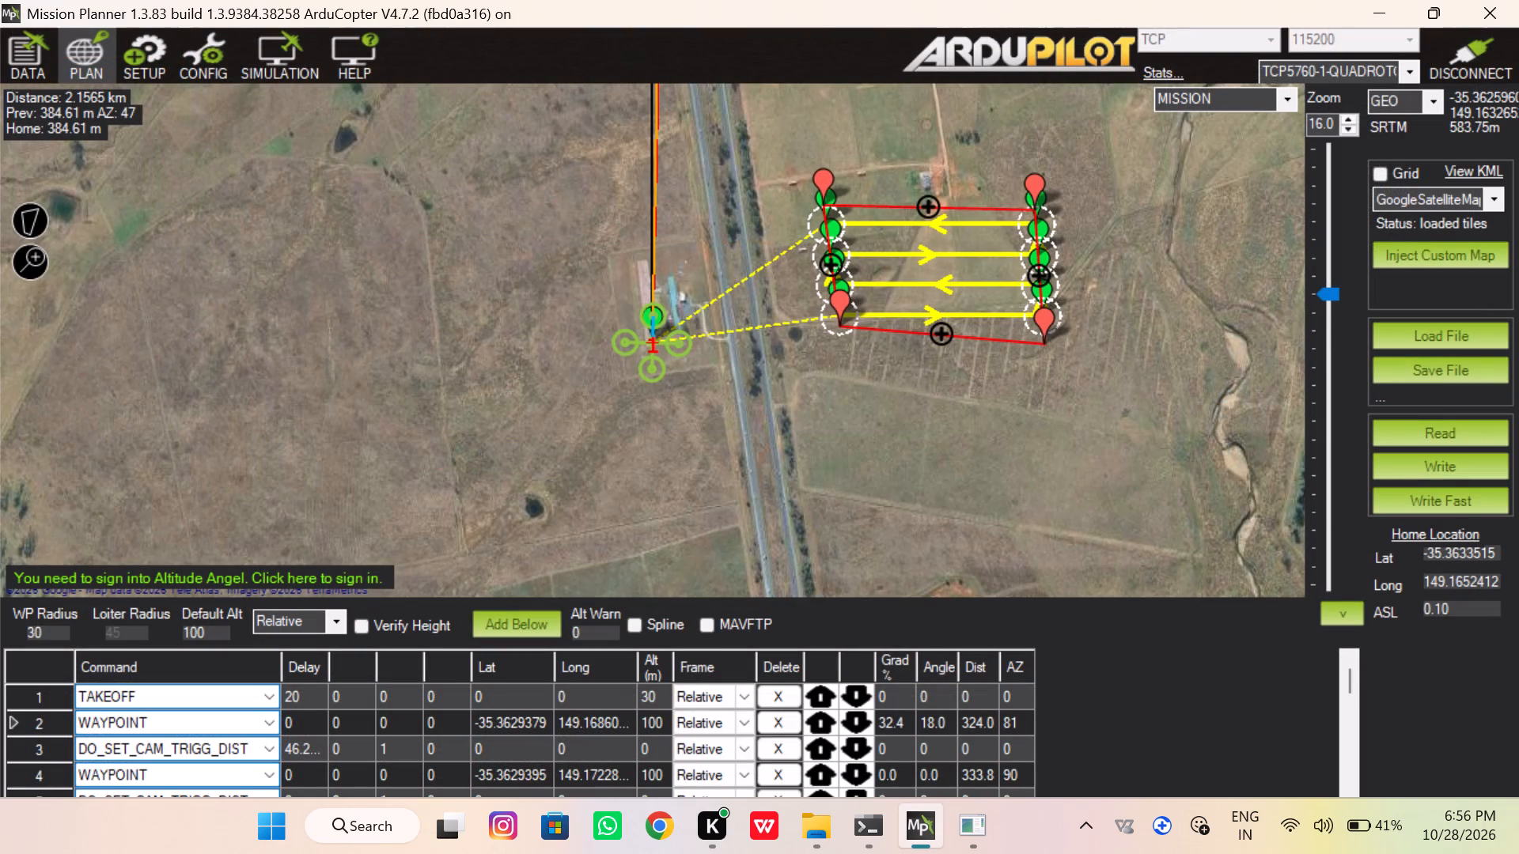
In the flight data actions, select Mission_Start, waypoint 0 (Home), STABILIZE mode and the Home Location mount option.
left_click(25, 43)
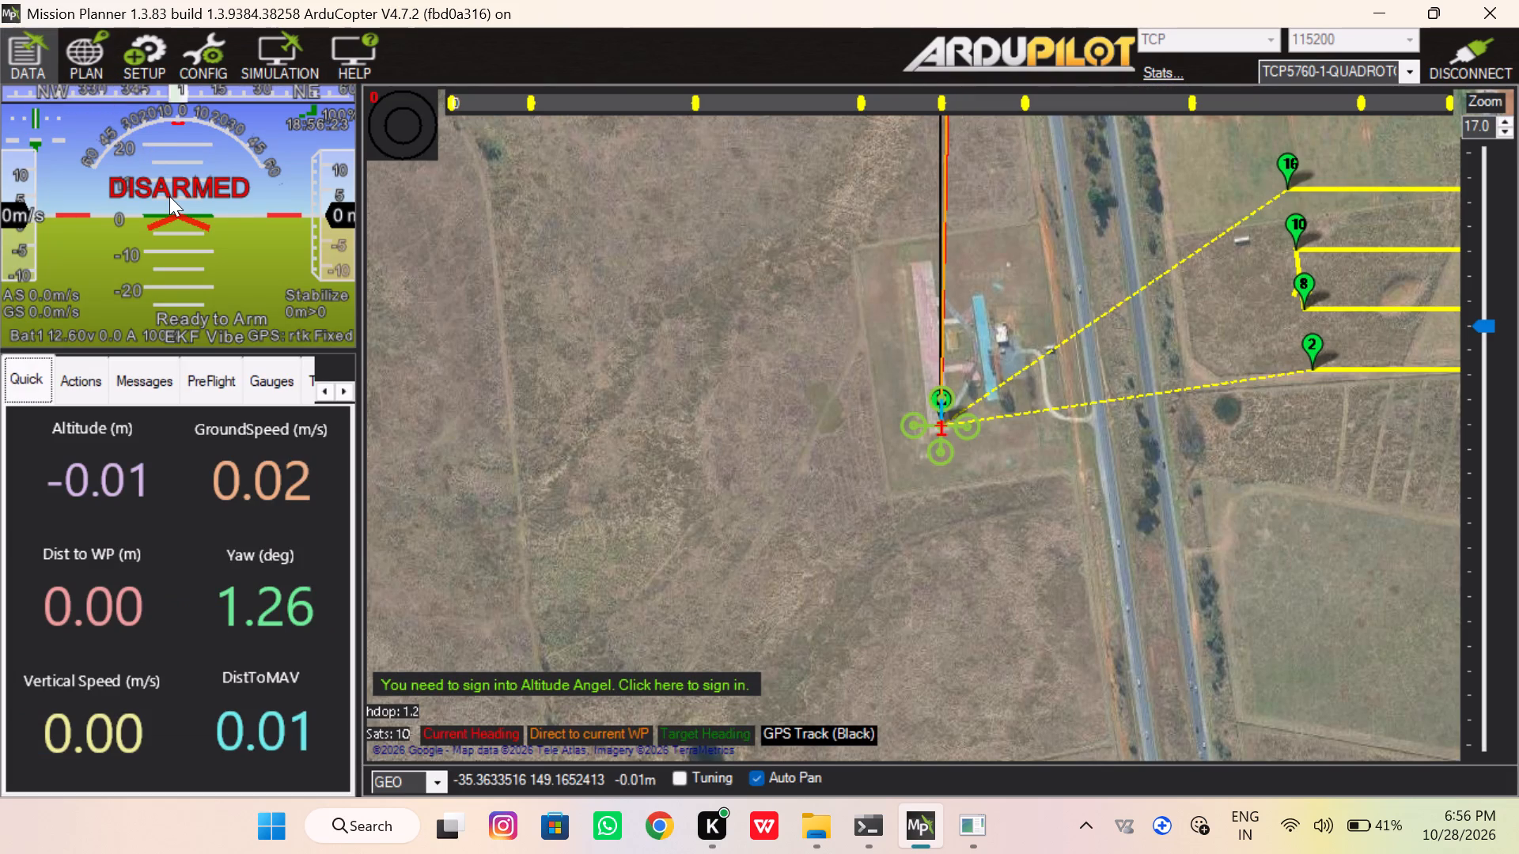
left_click(75, 389)
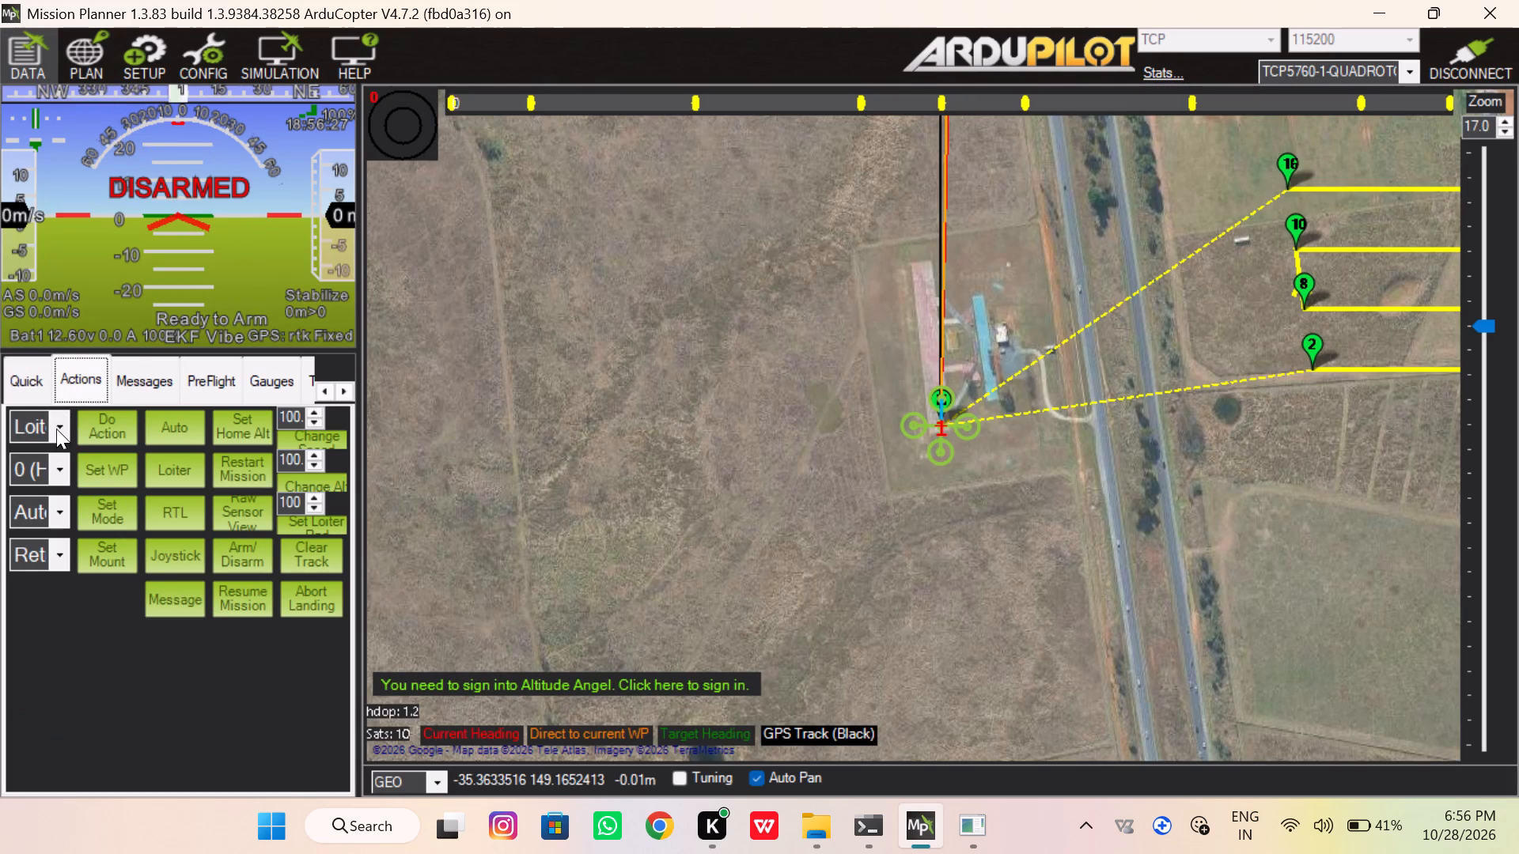
left_click(56, 431)
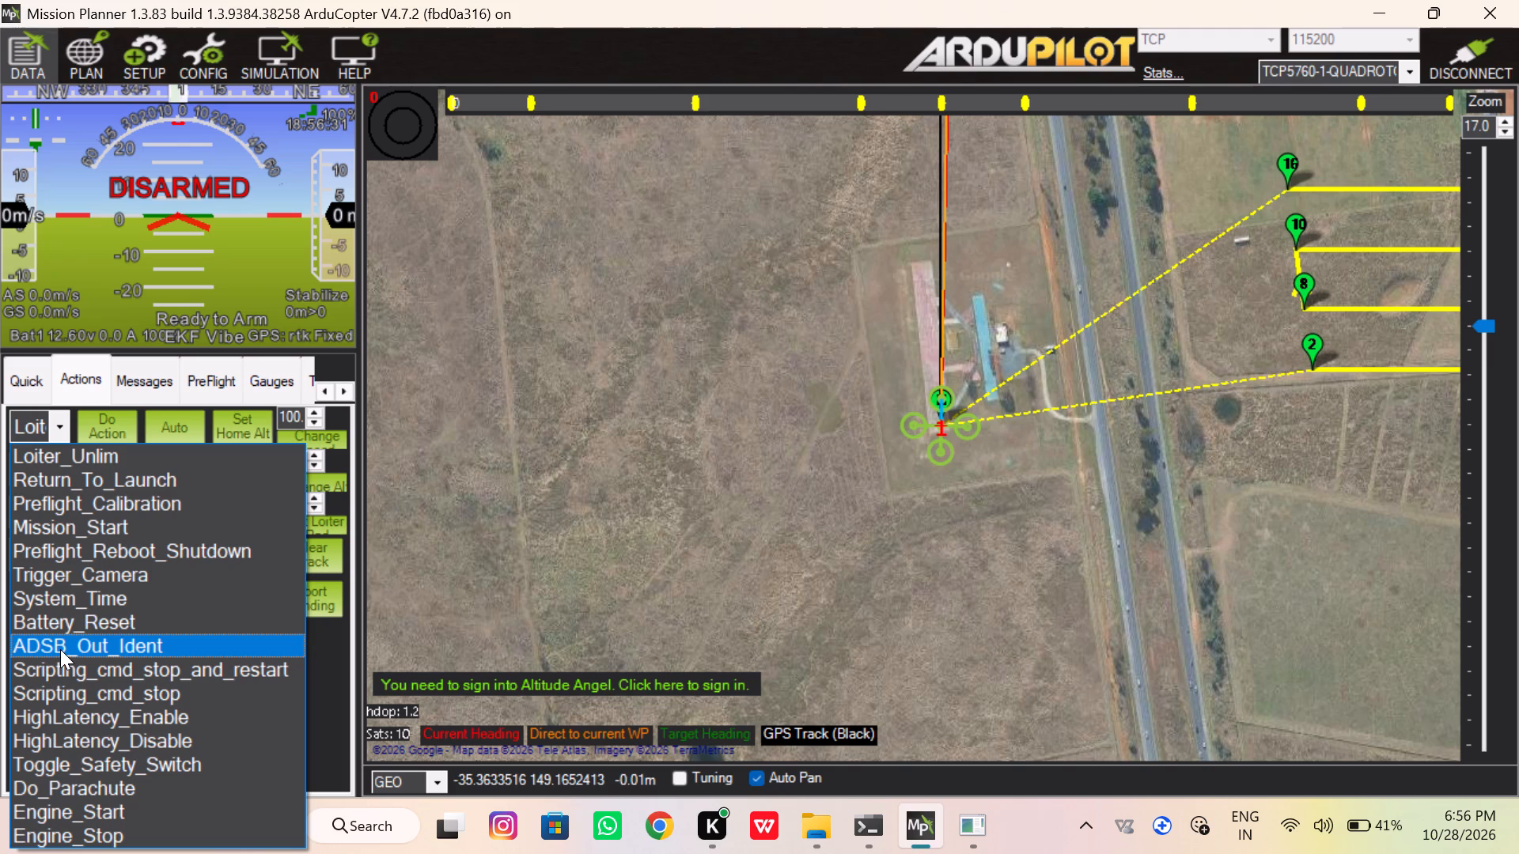
left_click(81, 520)
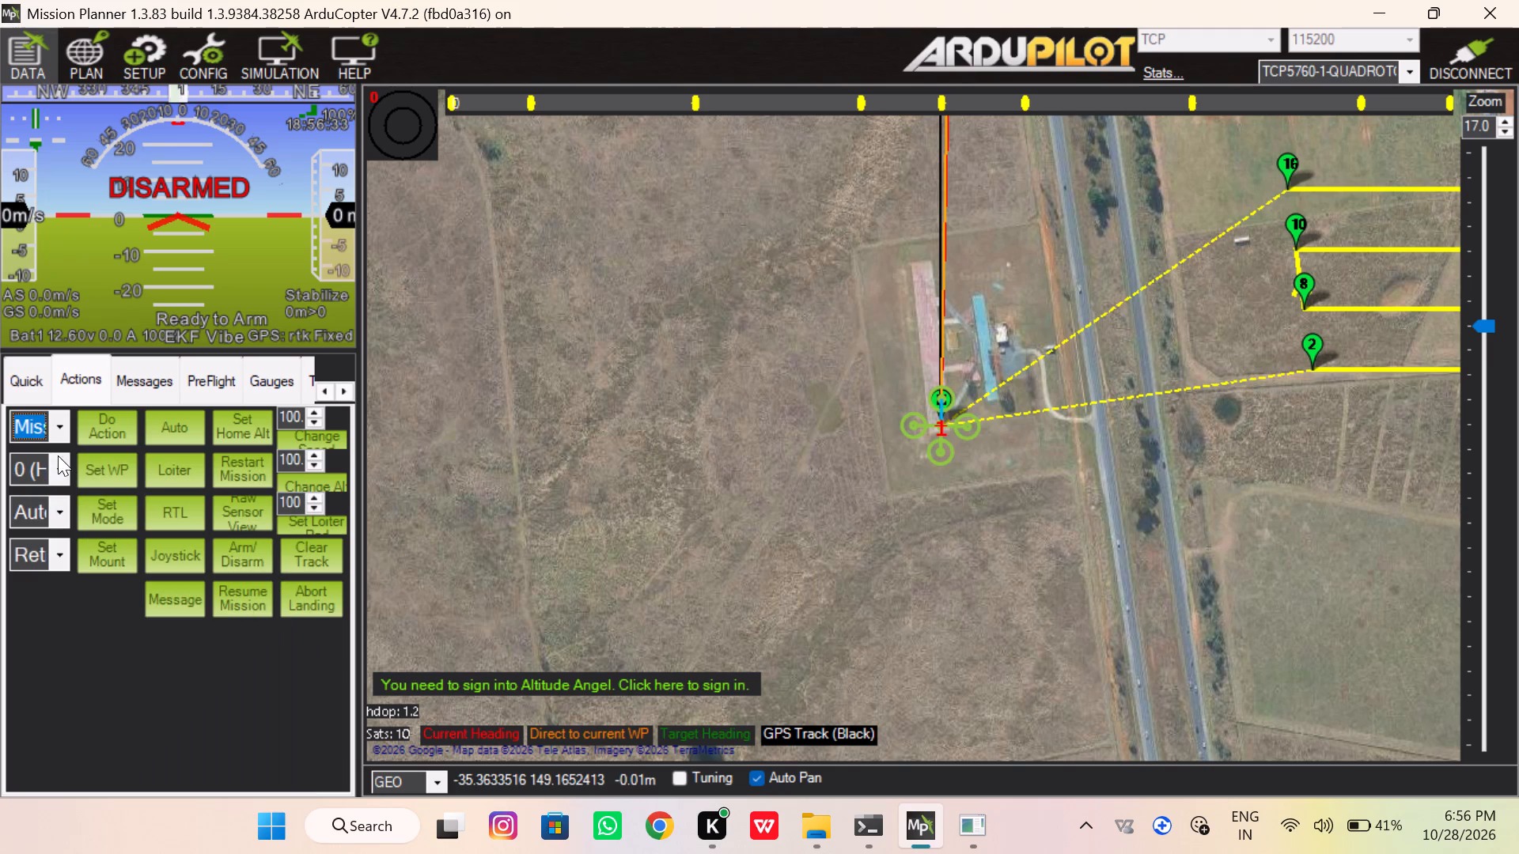
left_click(63, 461)
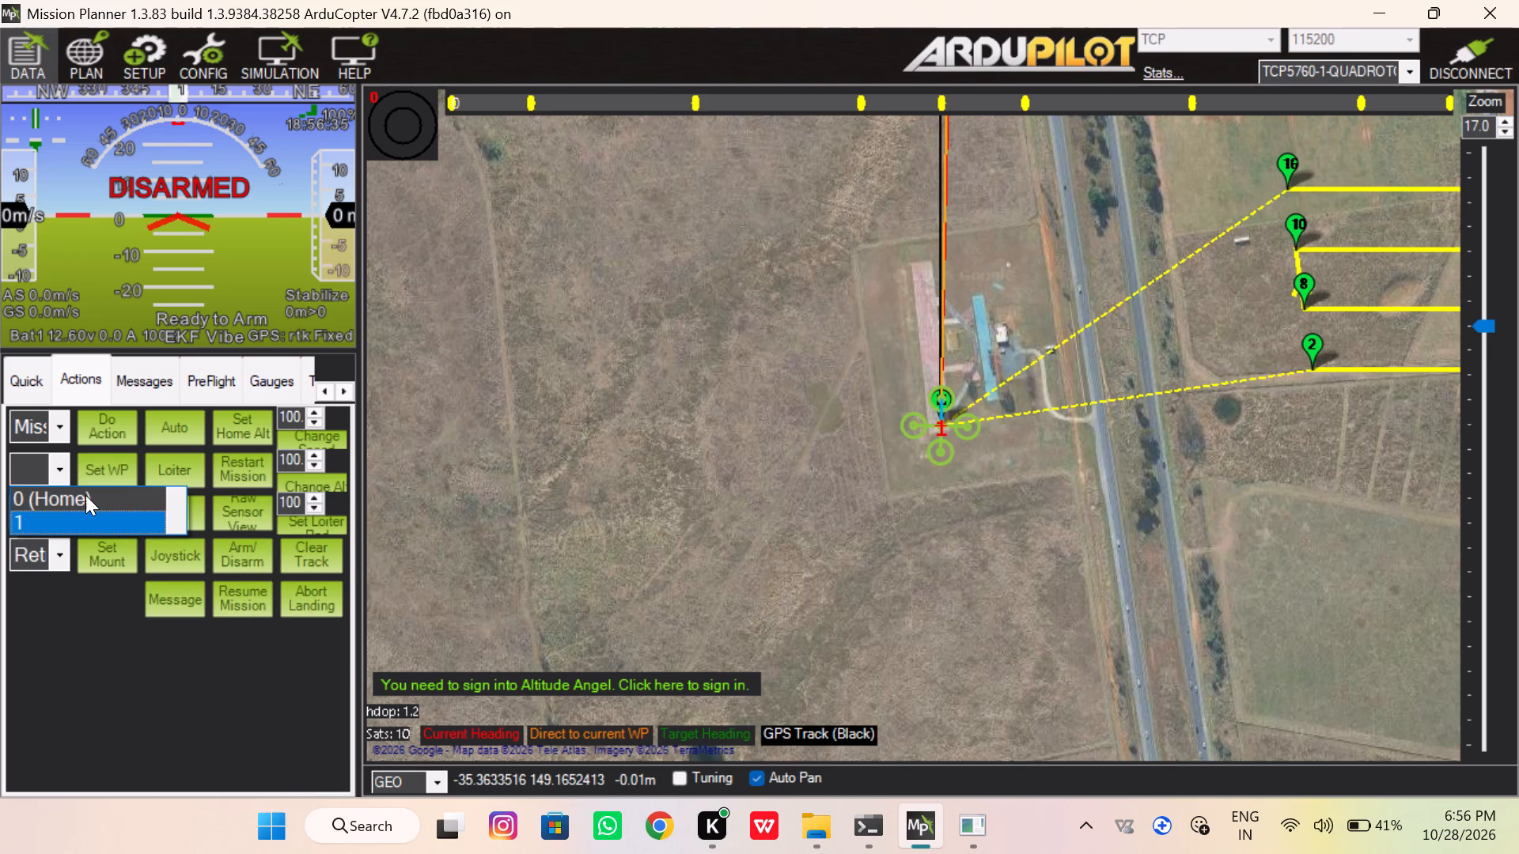
left_click(85, 494)
left_click(54, 515)
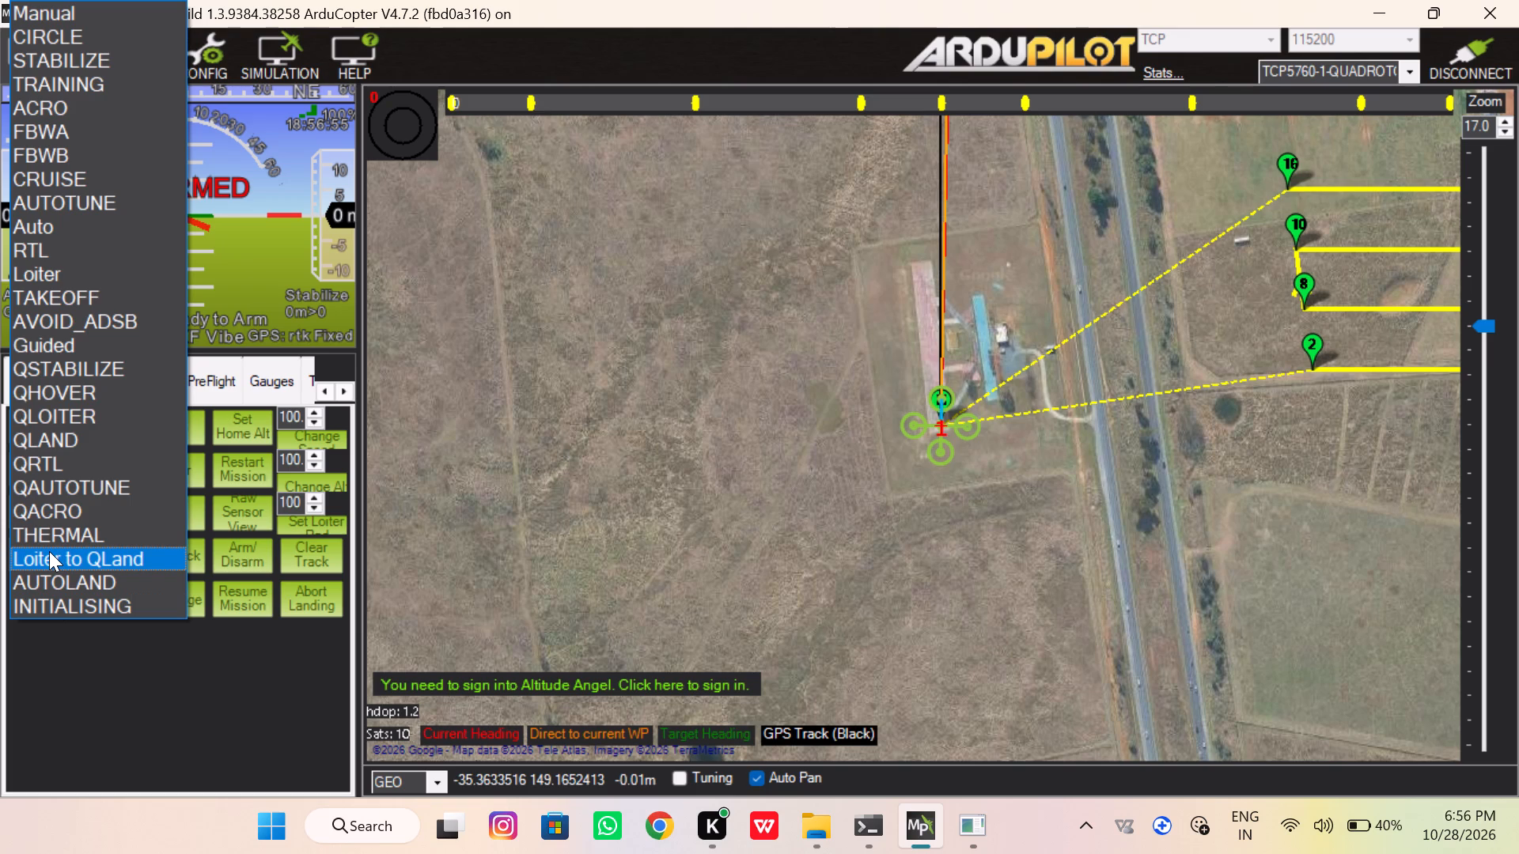
scroll(49, 551, "down", 2)
scroll(49, 551, "up", 1)
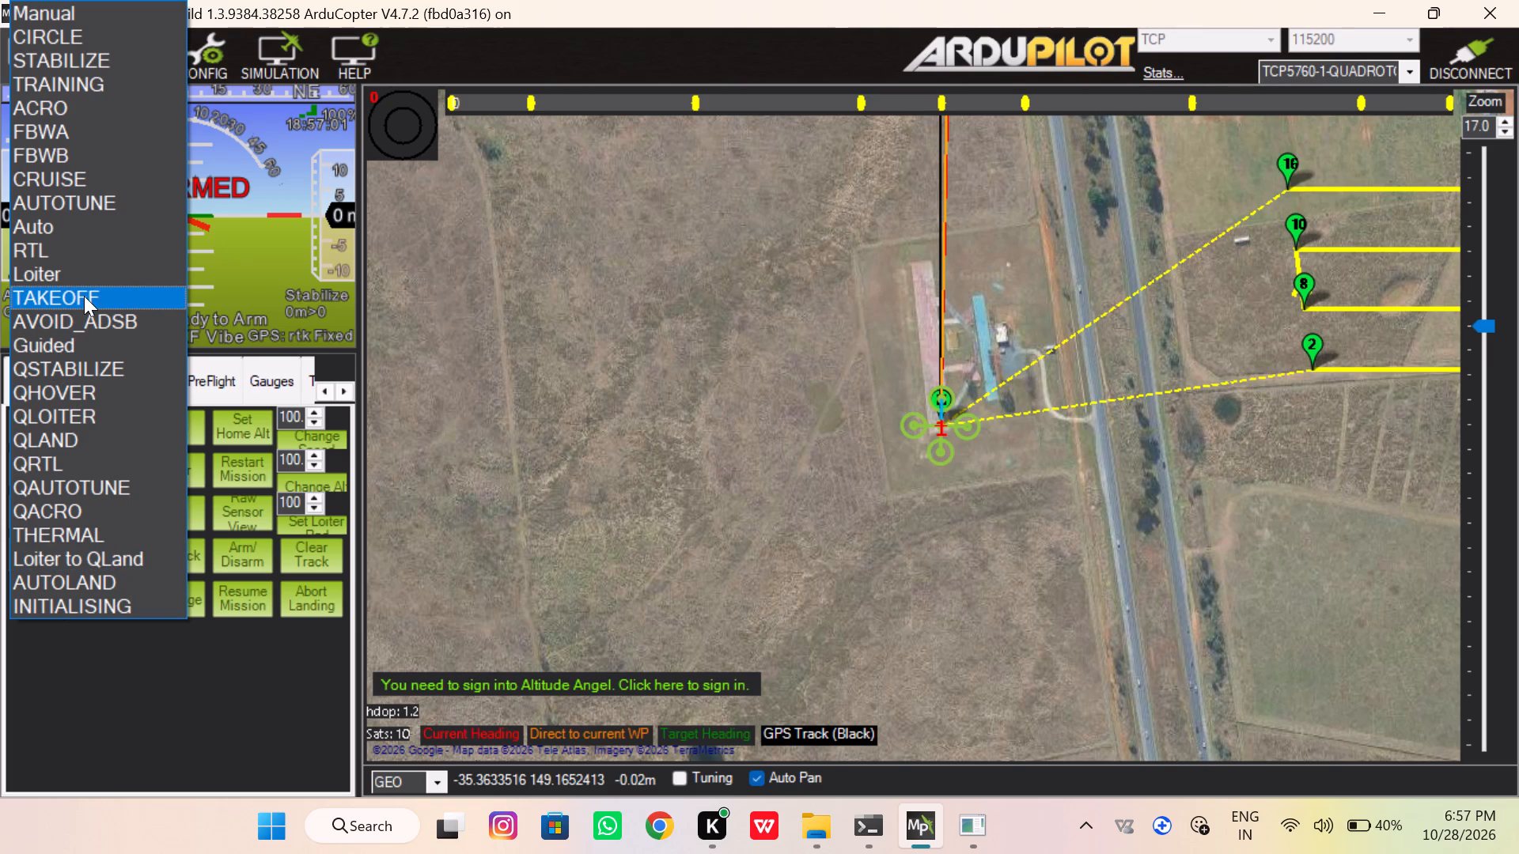
left_click(97, 57)
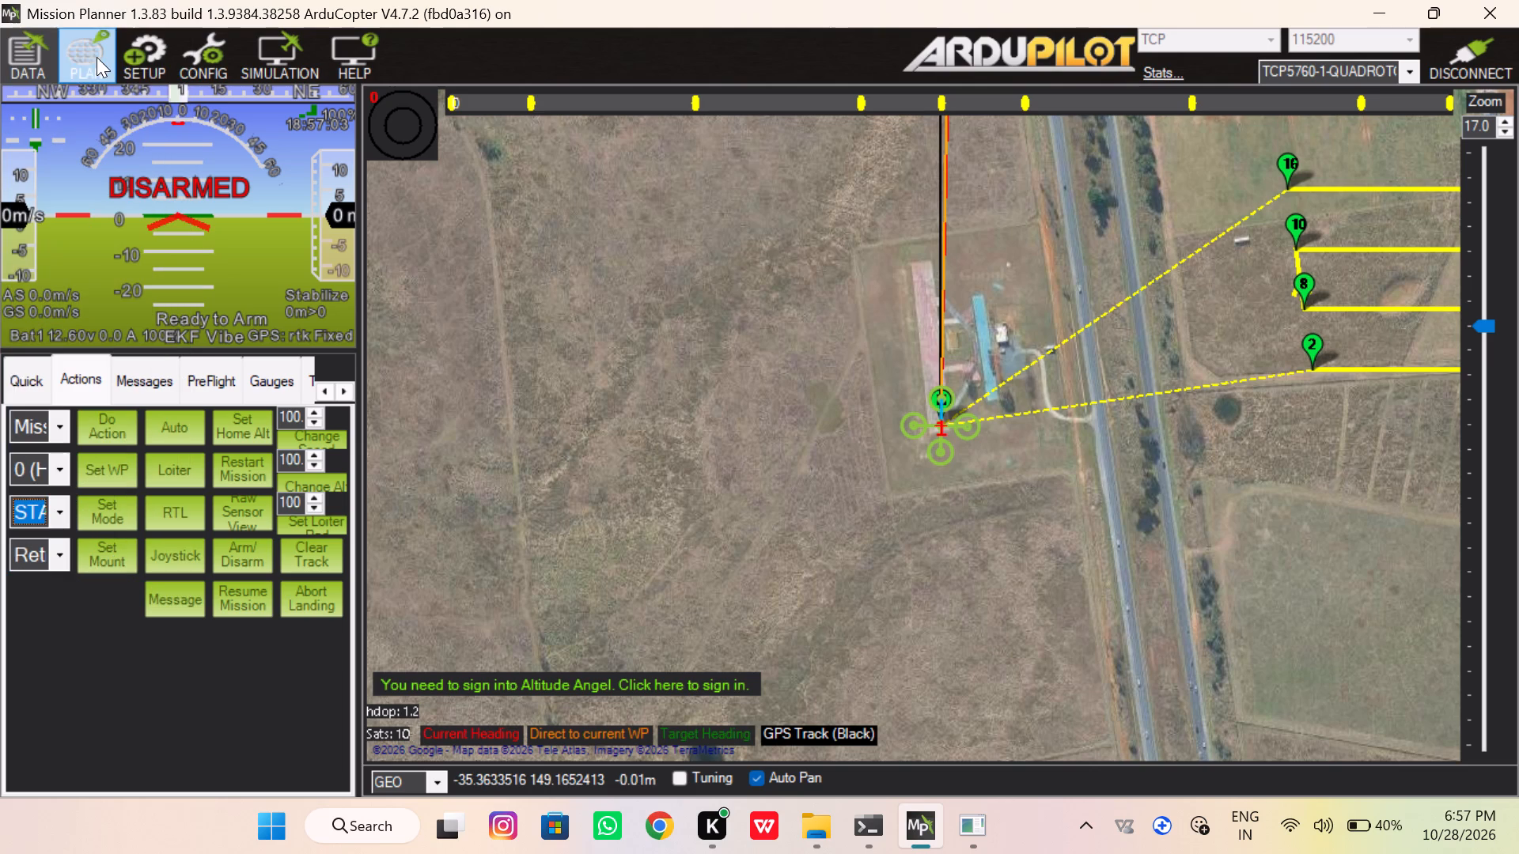
left_click(56, 552)
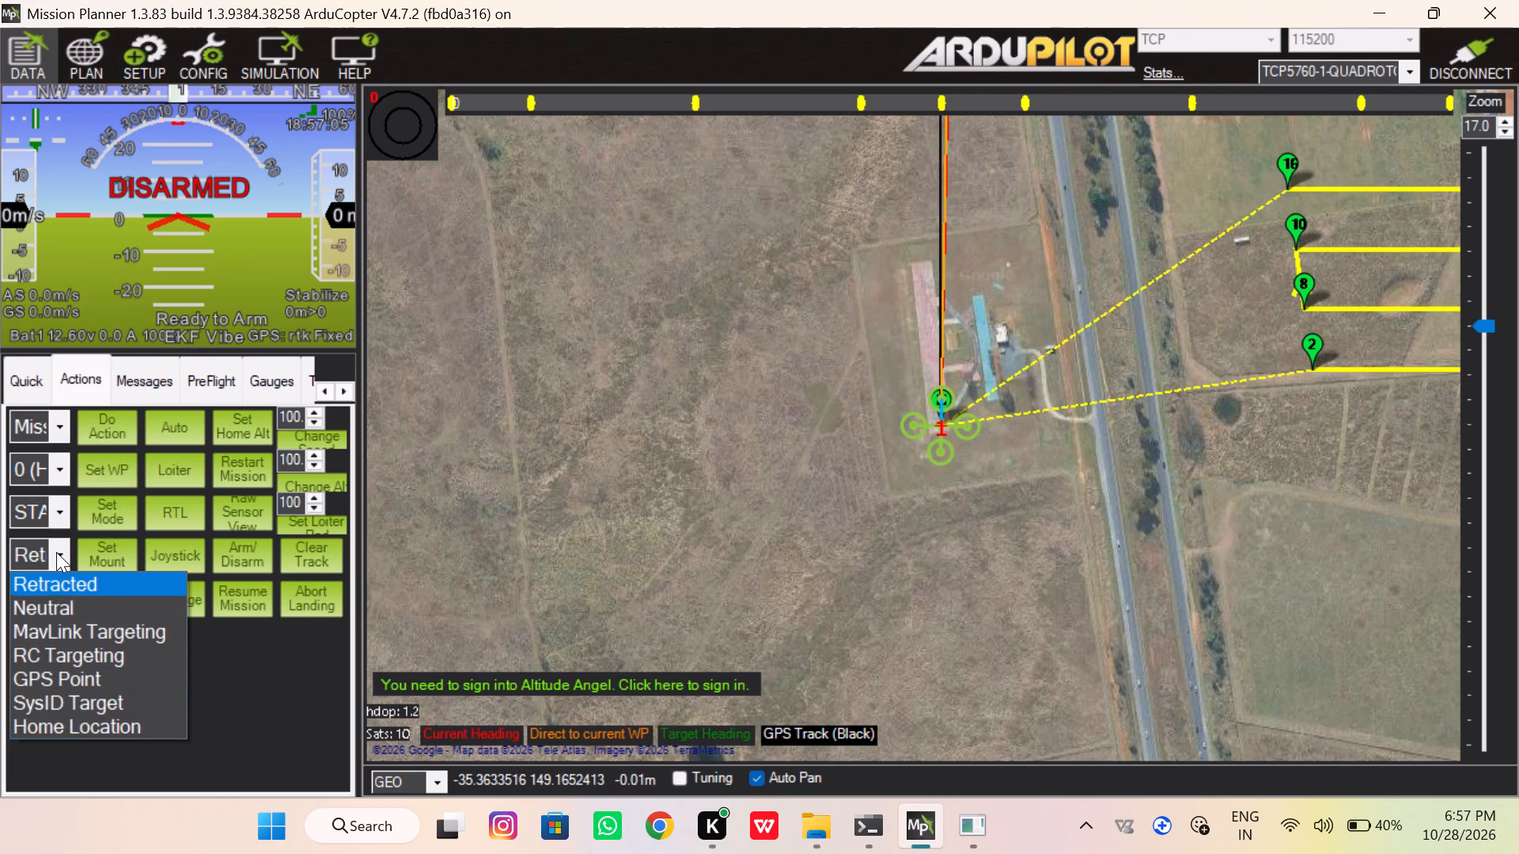
left_click(64, 727)
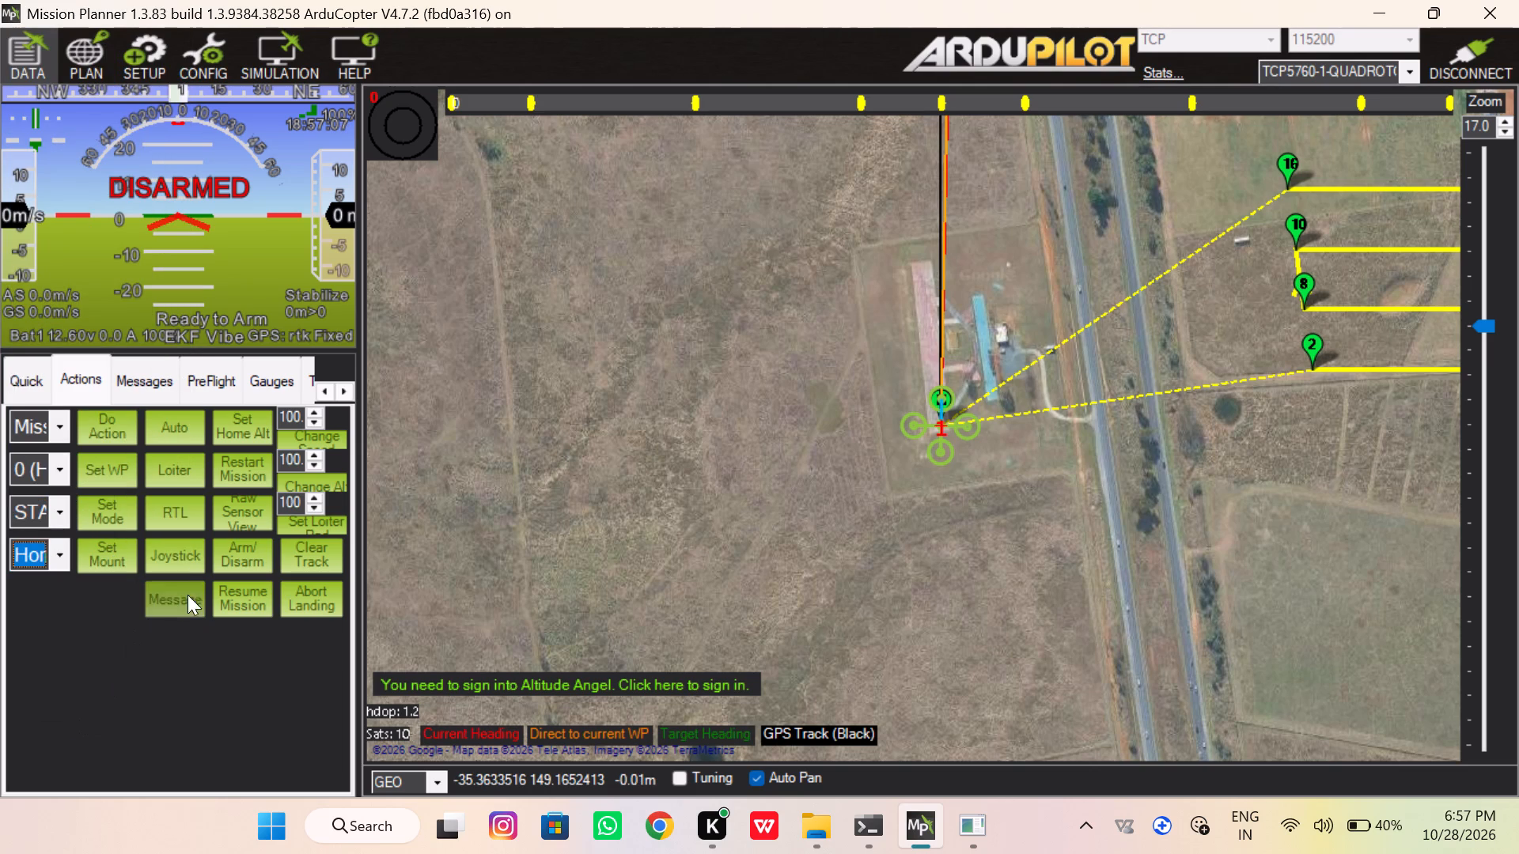
Switch the quad to Loiter mode and arm it.
left_click(165, 458)
left_click(256, 557)
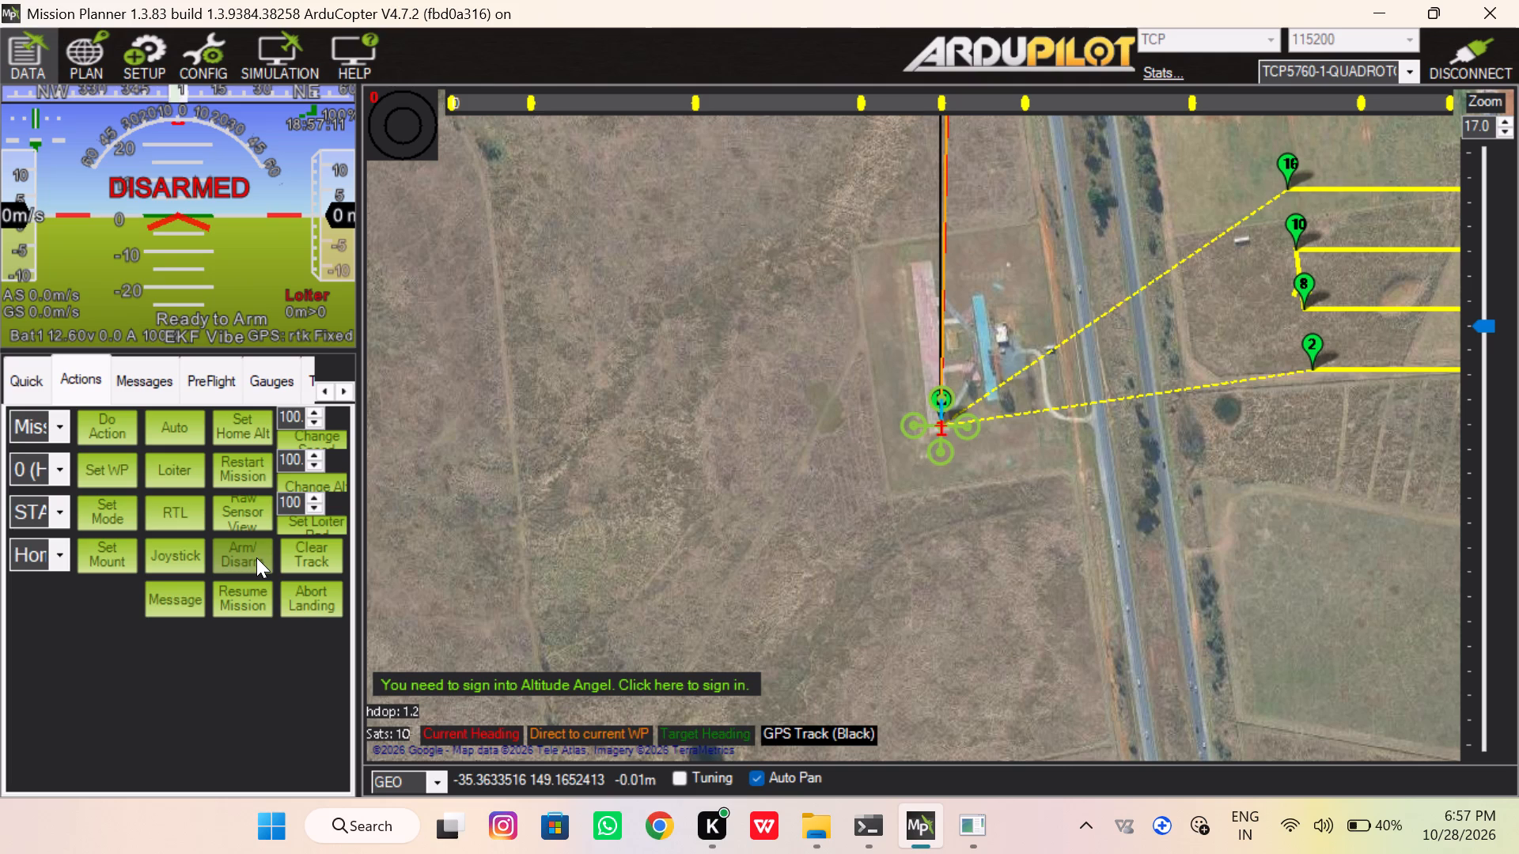
Execute the Mission_Start action to launch the survey mission.
left_click(101, 411)
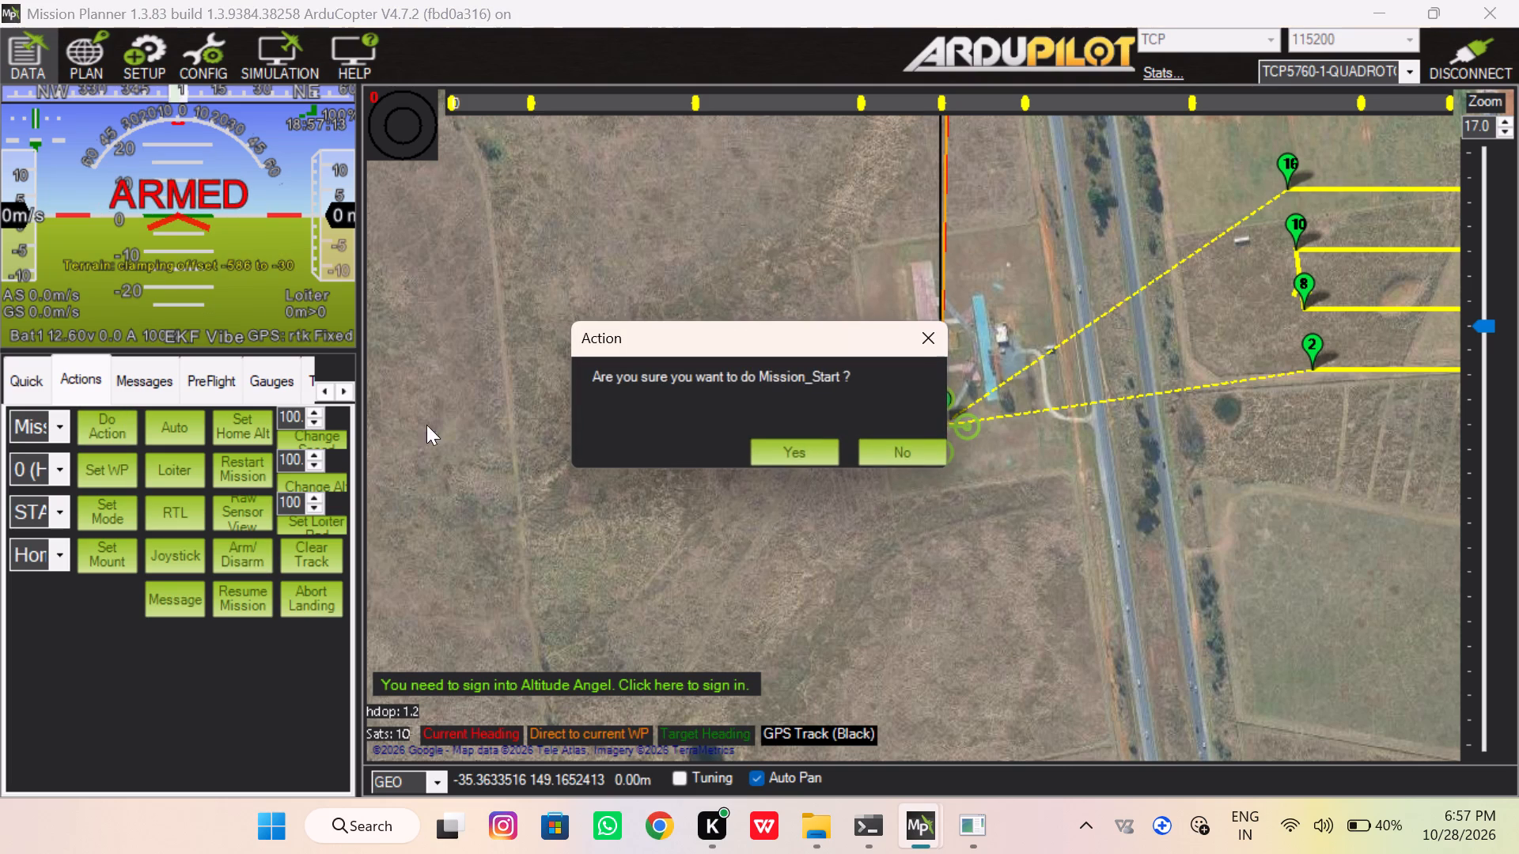
left_click(798, 462)
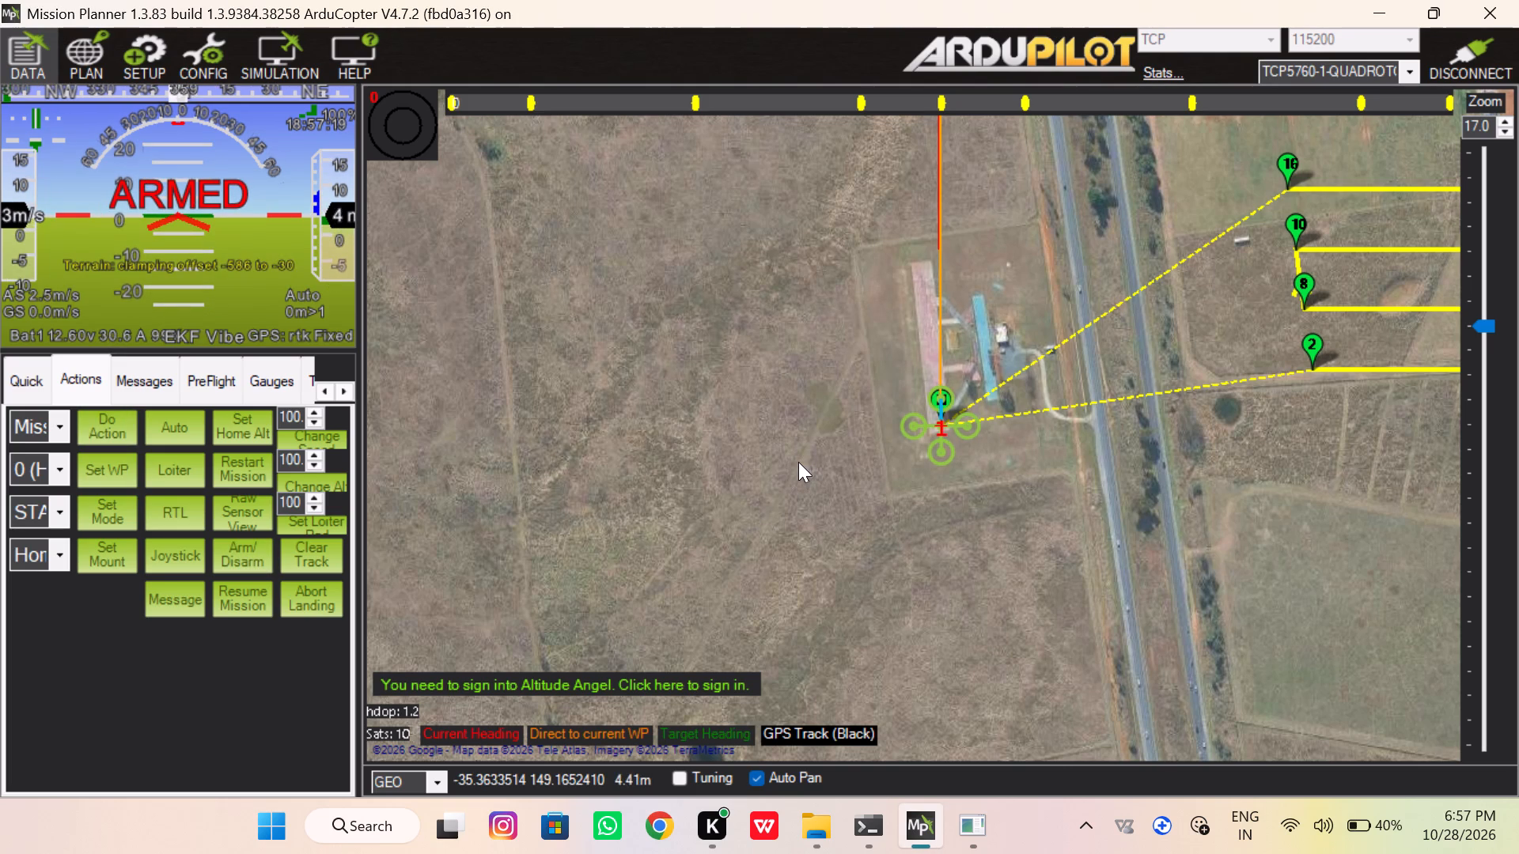
Examine the quad's position and planned route on the flight map at wide and close range.
scroll(798, 462, "down", 2, "ctrl")
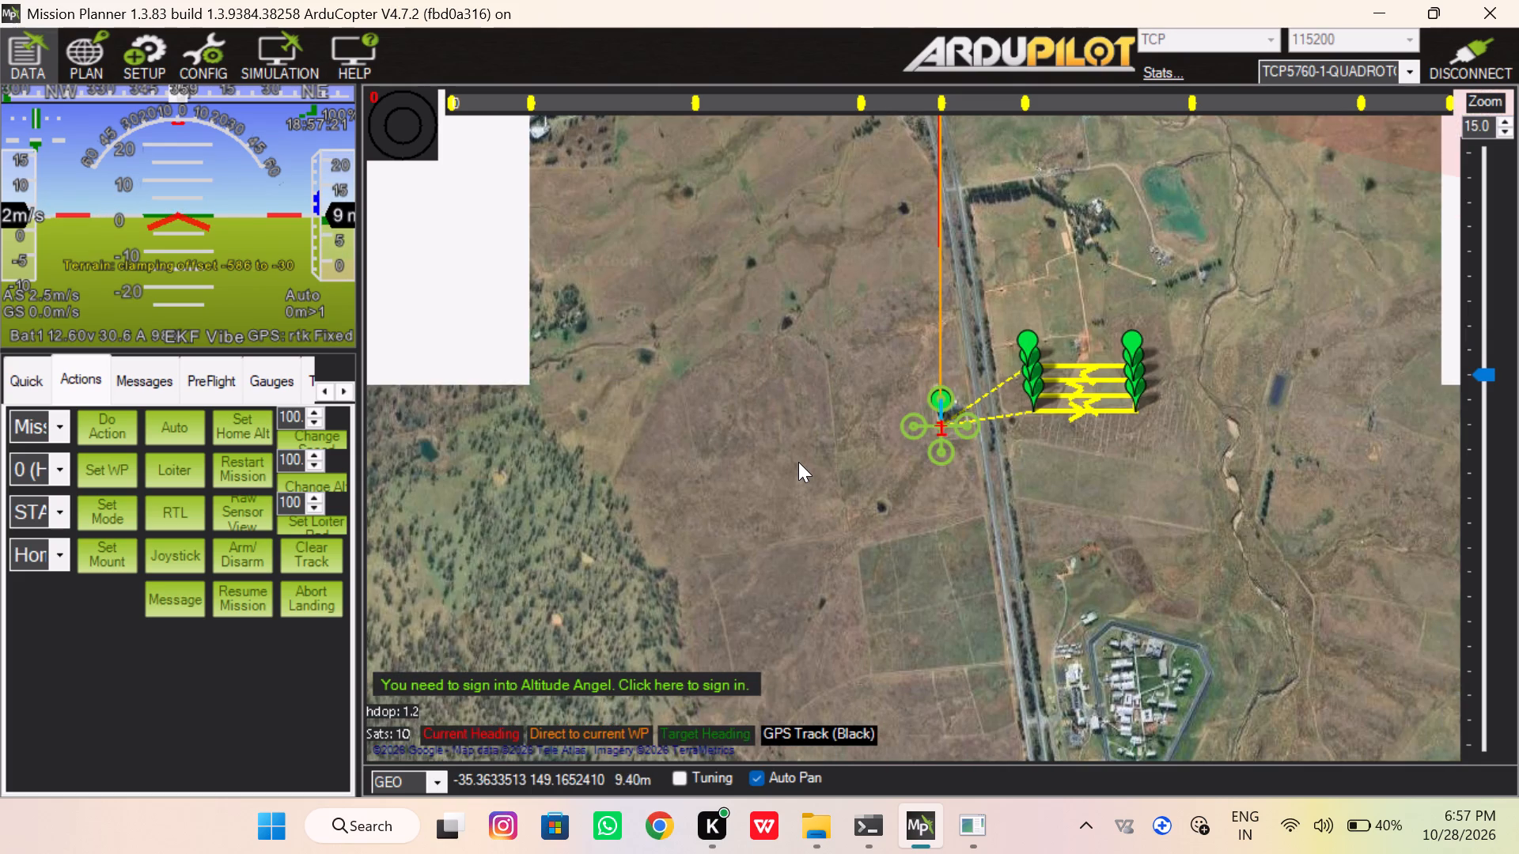
scroll(798, 462, "up", 3)
scroll(798, 462, "left", 3)
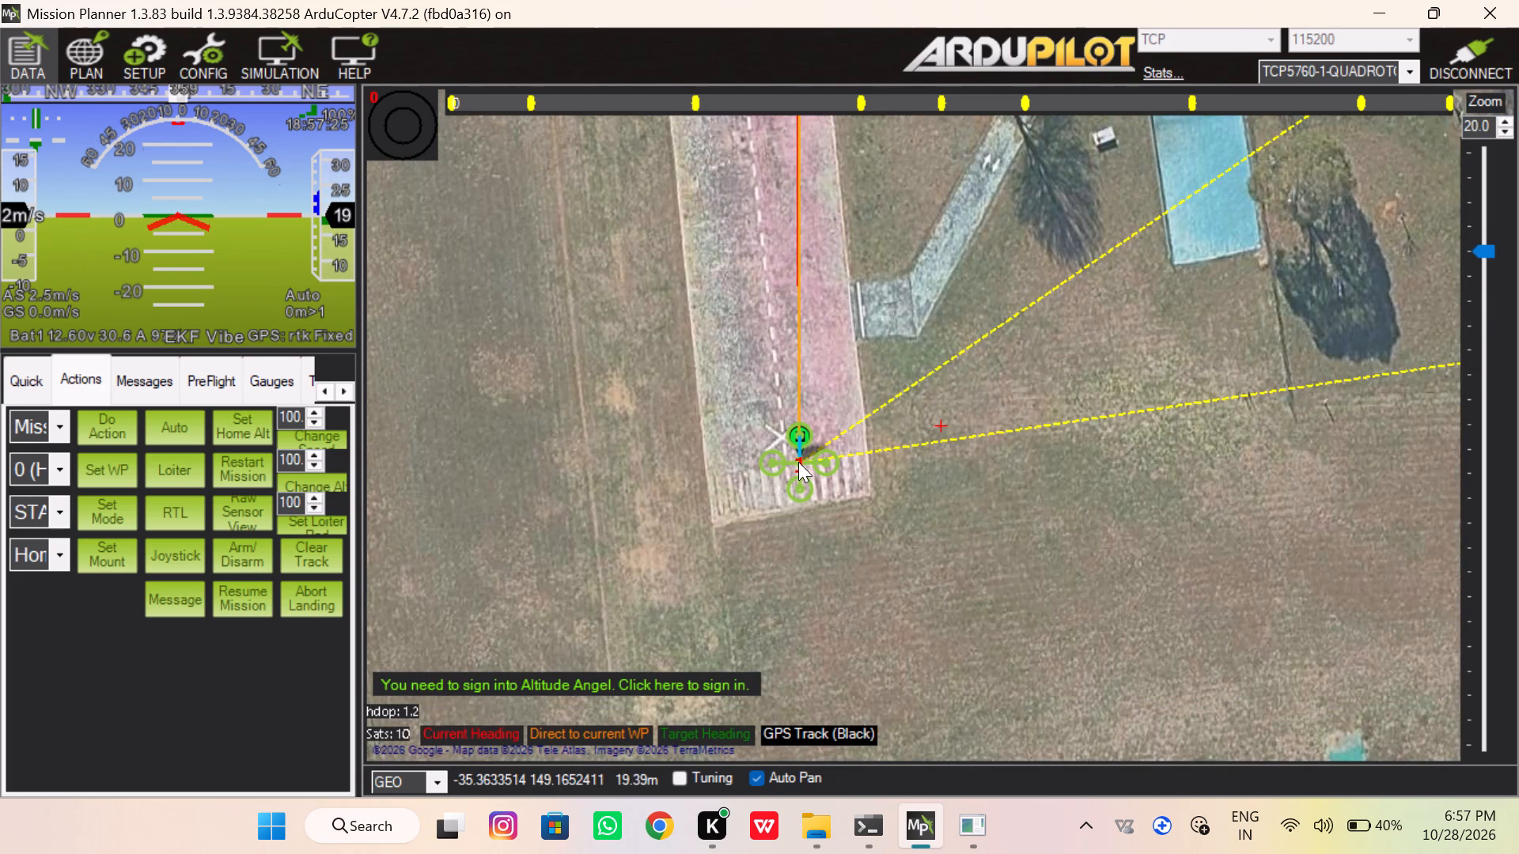
scroll(798, 462, "left", 1)
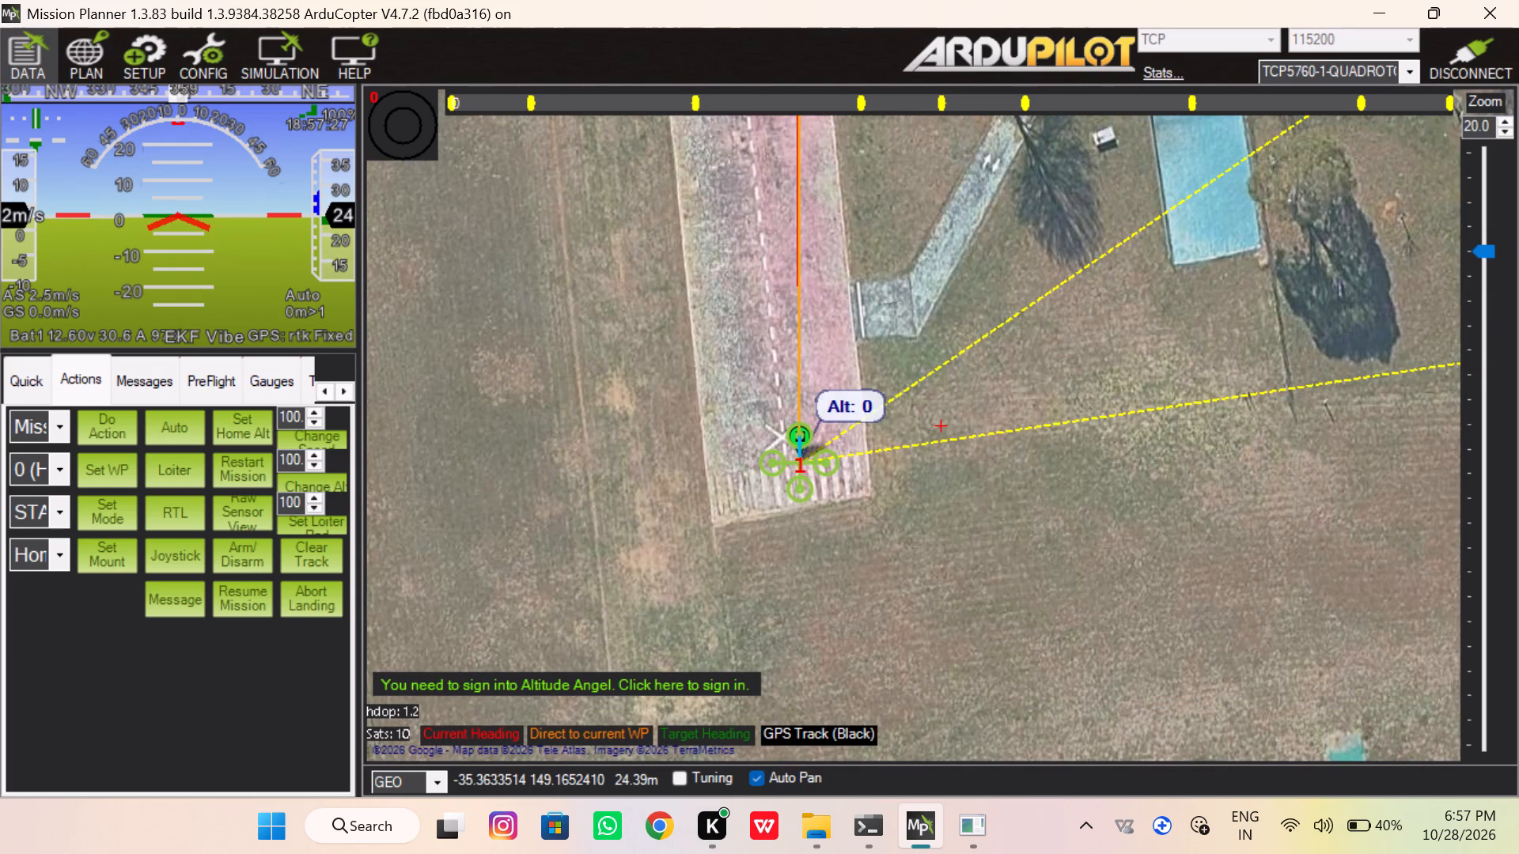
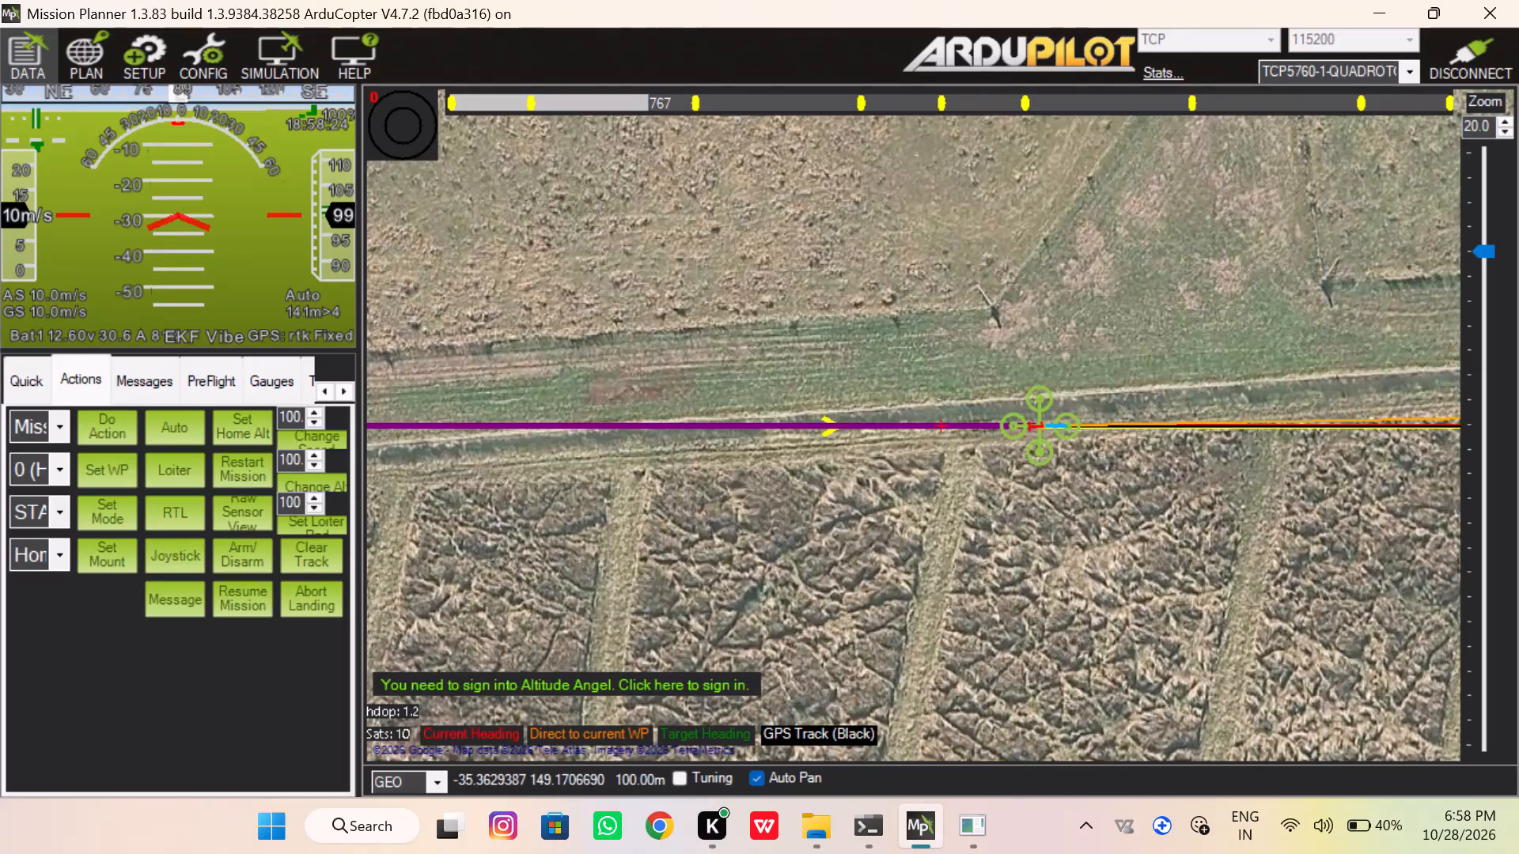
Monitor the quad on the flight map as it flies the first survey line from waypoint 2 toward waypoint 4.
scroll(824, 470, "down", 2, "ctrl")
scroll(824, 470, "up", 1)
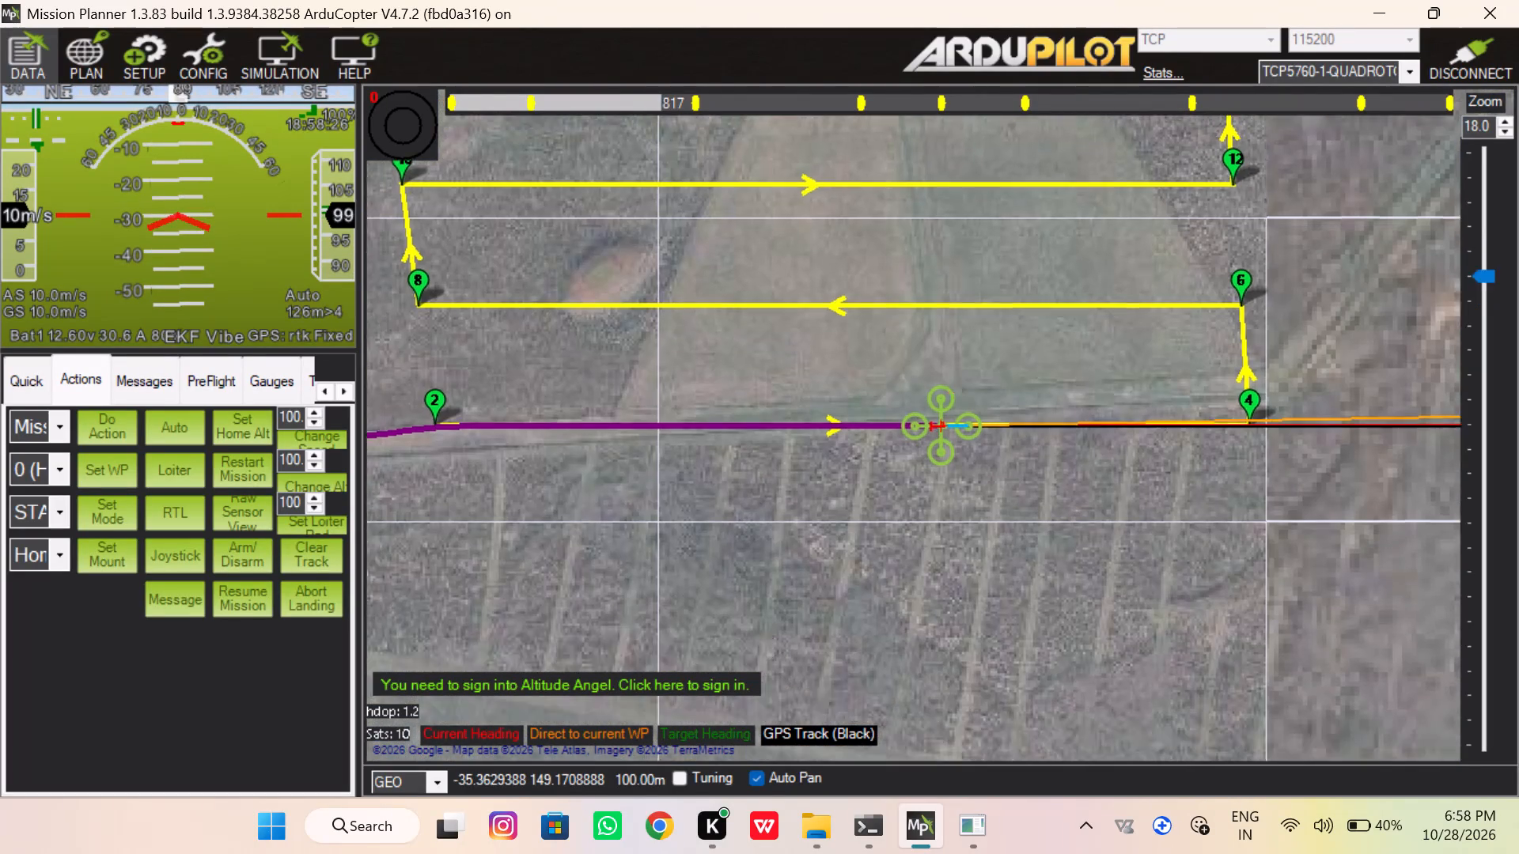
scroll(824, 470, "up", 1)
scroll(824, 470, "down", 2, "ctrl")
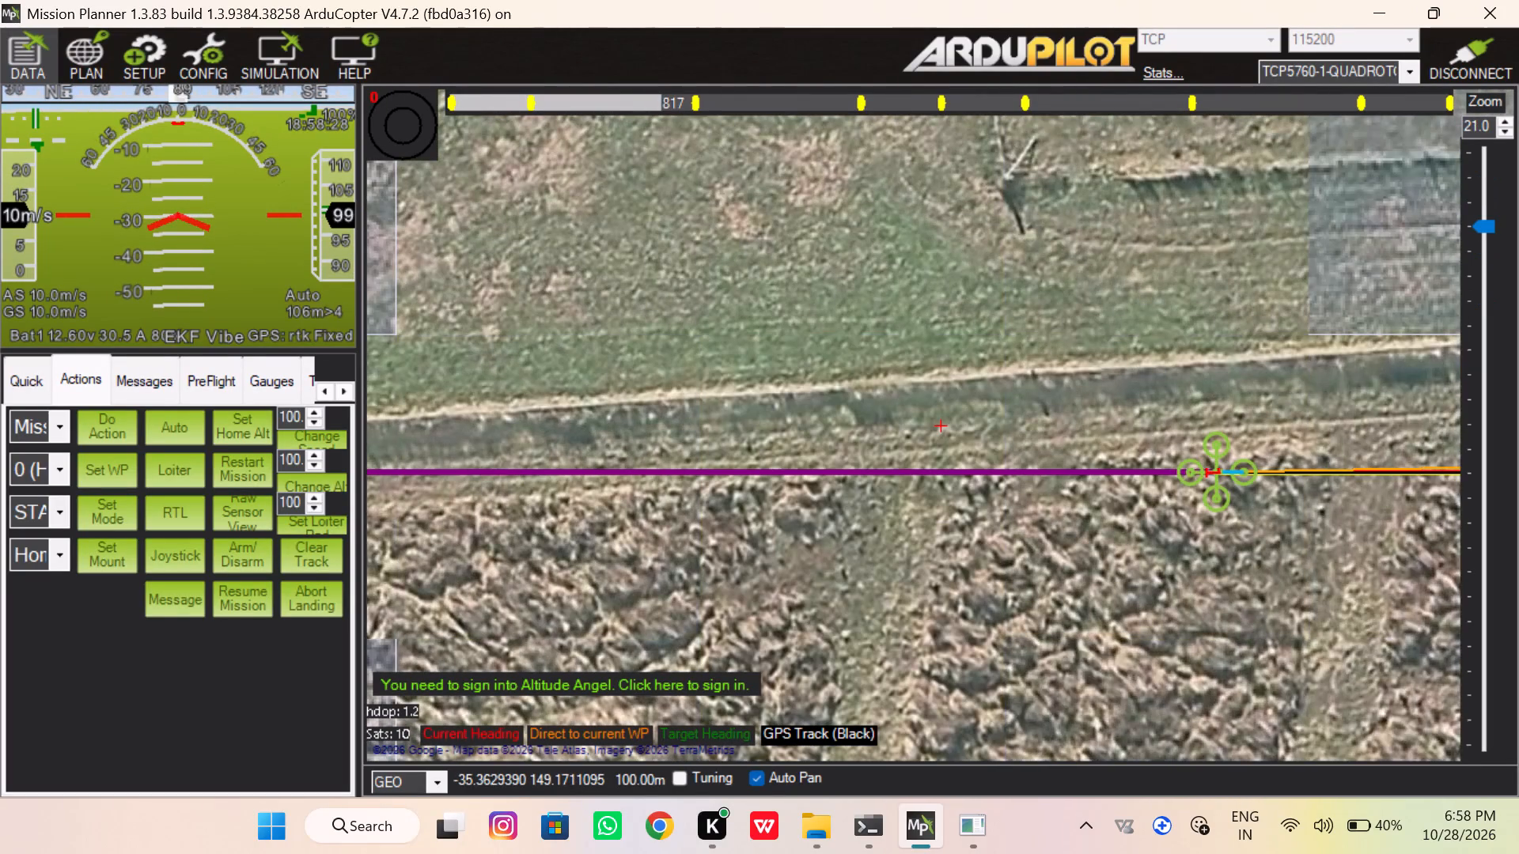
scroll(824, 470, "down", 5, "ctrl")
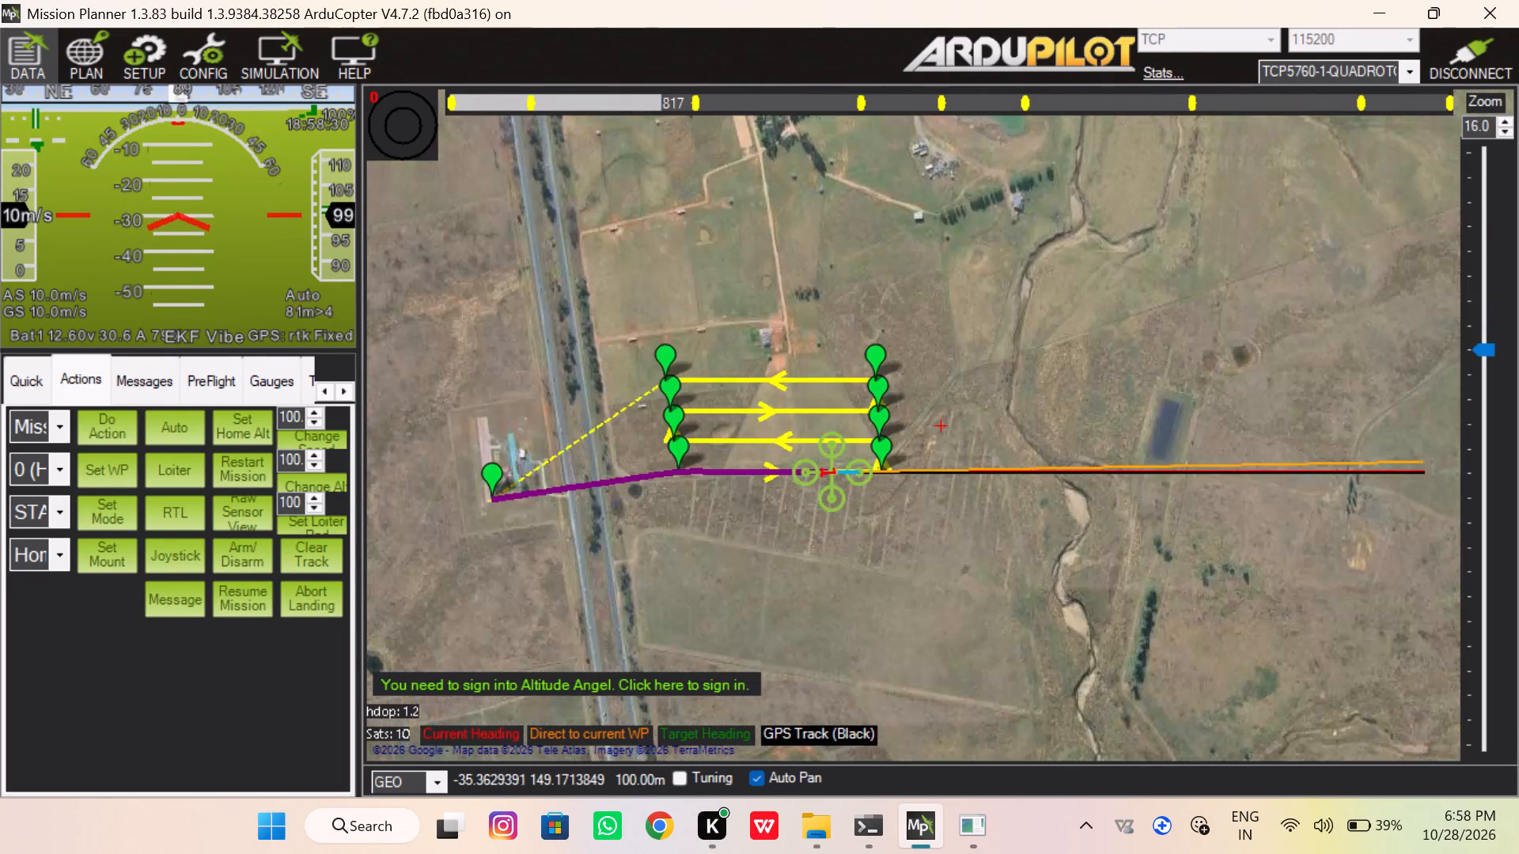
scroll(824, 470, "right", 1)
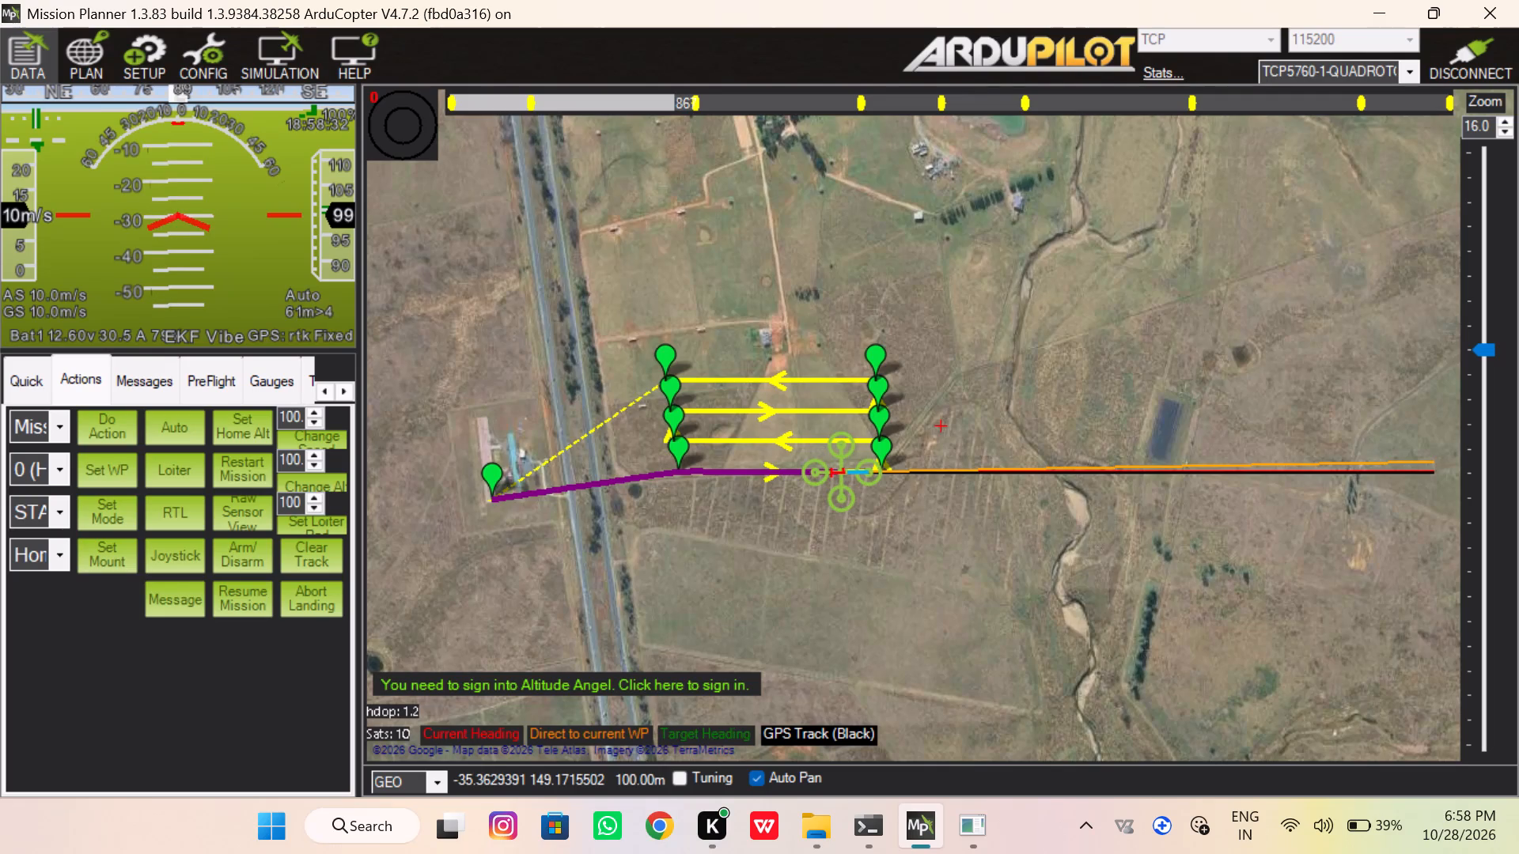
scroll(824, 470, "right", 1)
scroll(824, 470, "up", 1)
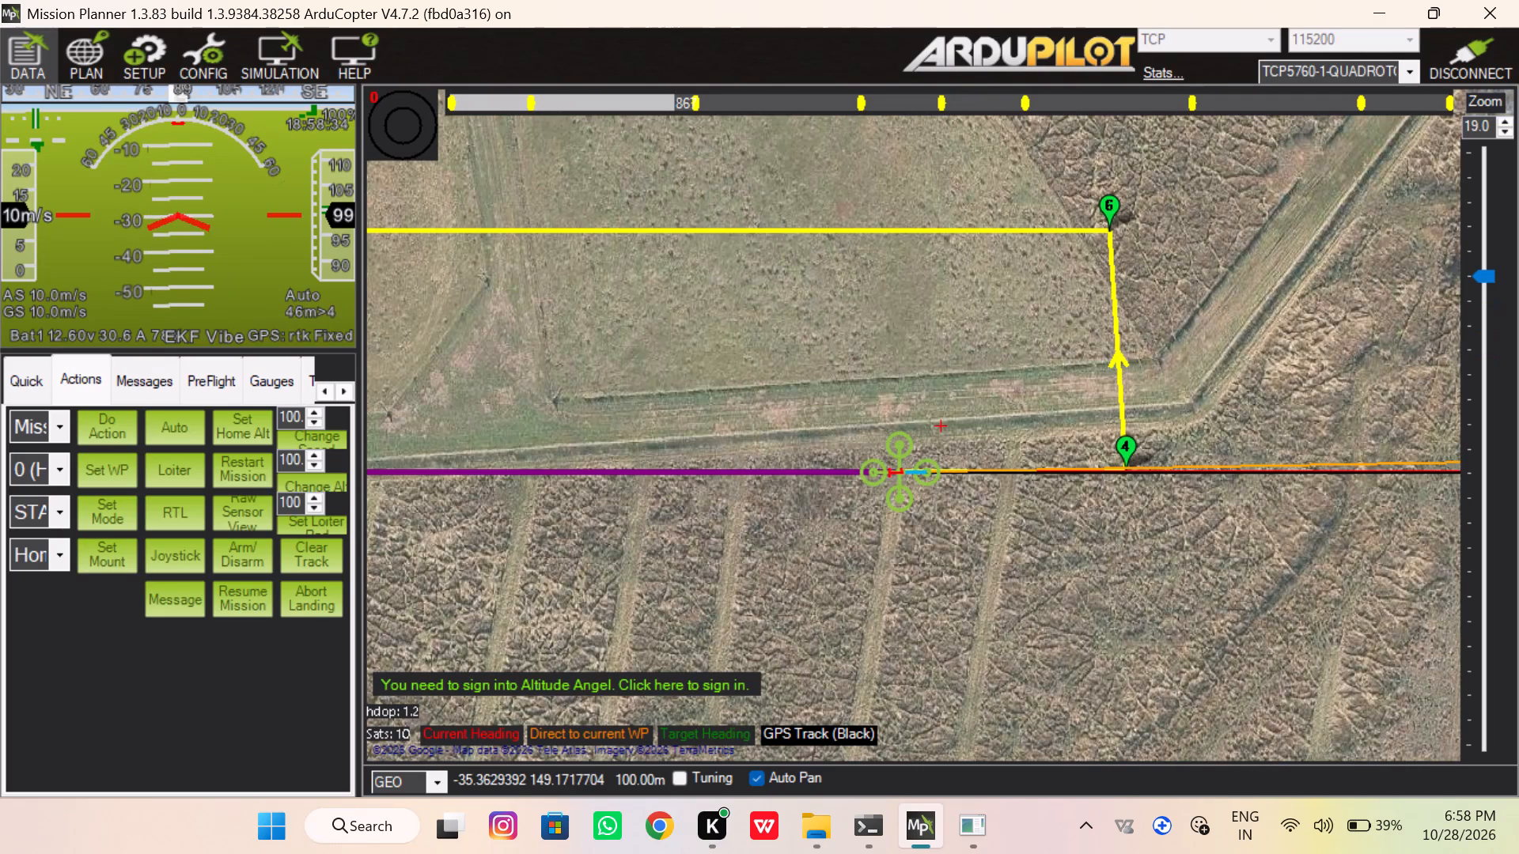
scroll(824, 470, "up", 2)
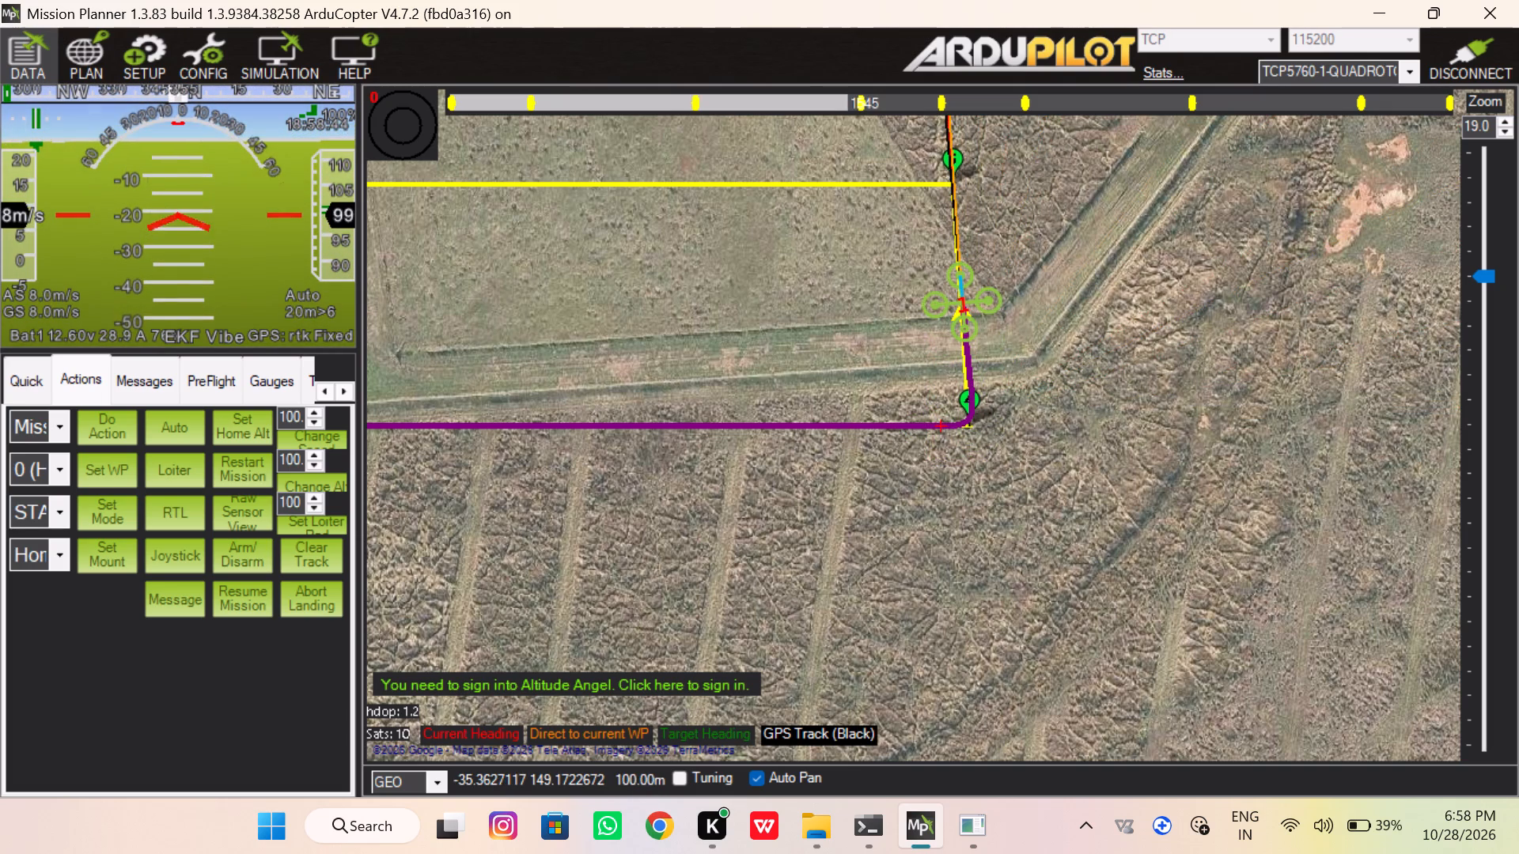
Follow the quad's progress and track on the flight map along the second survey line from waypoint 6 toward waypoint 8.
scroll(965, 640, "down", 2, "ctrl")
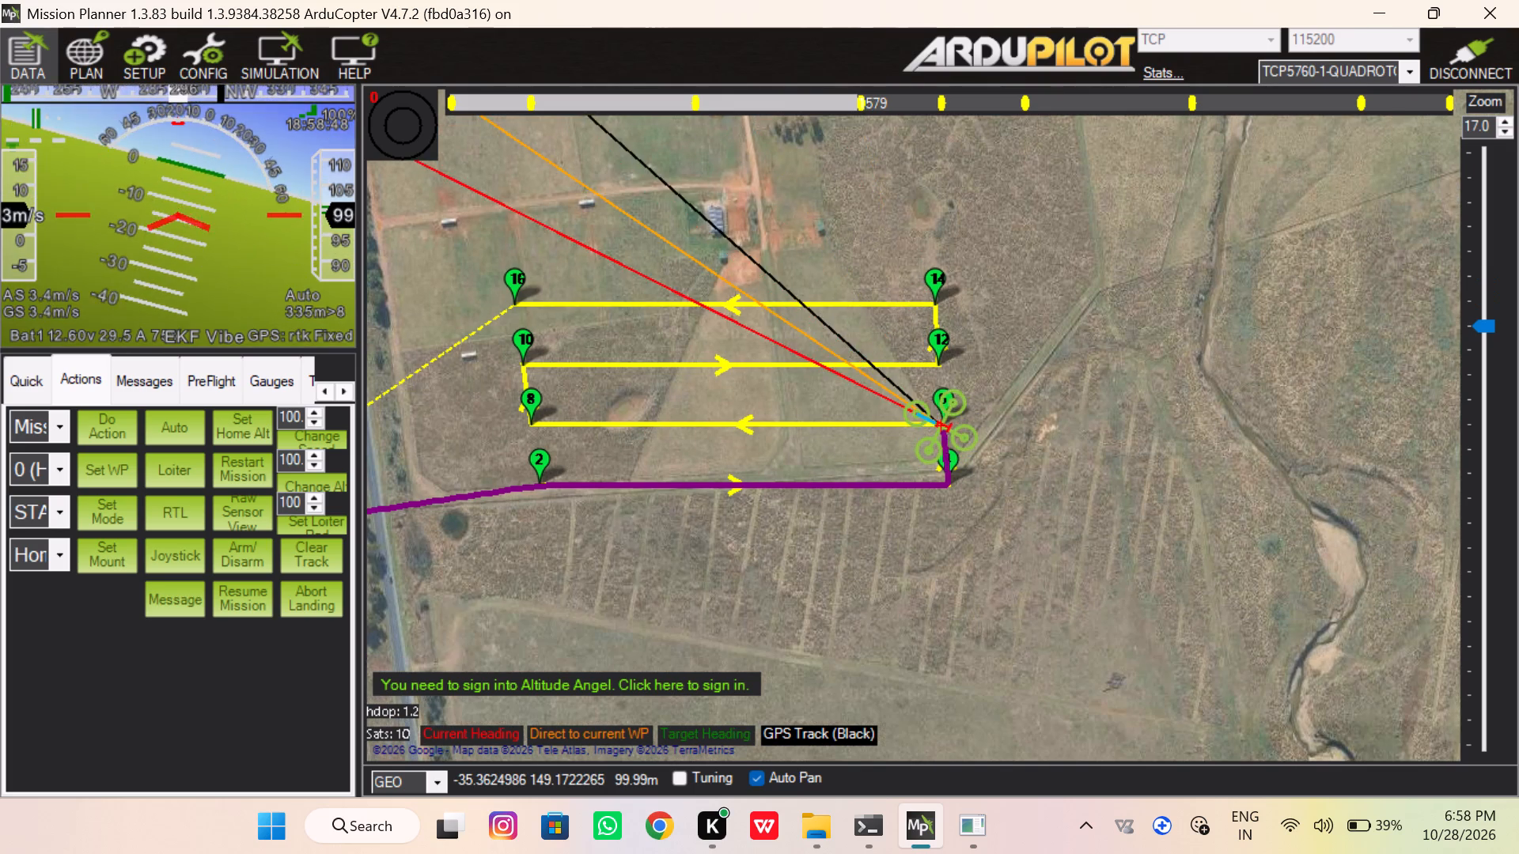
scroll(965, 640, "right", 3)
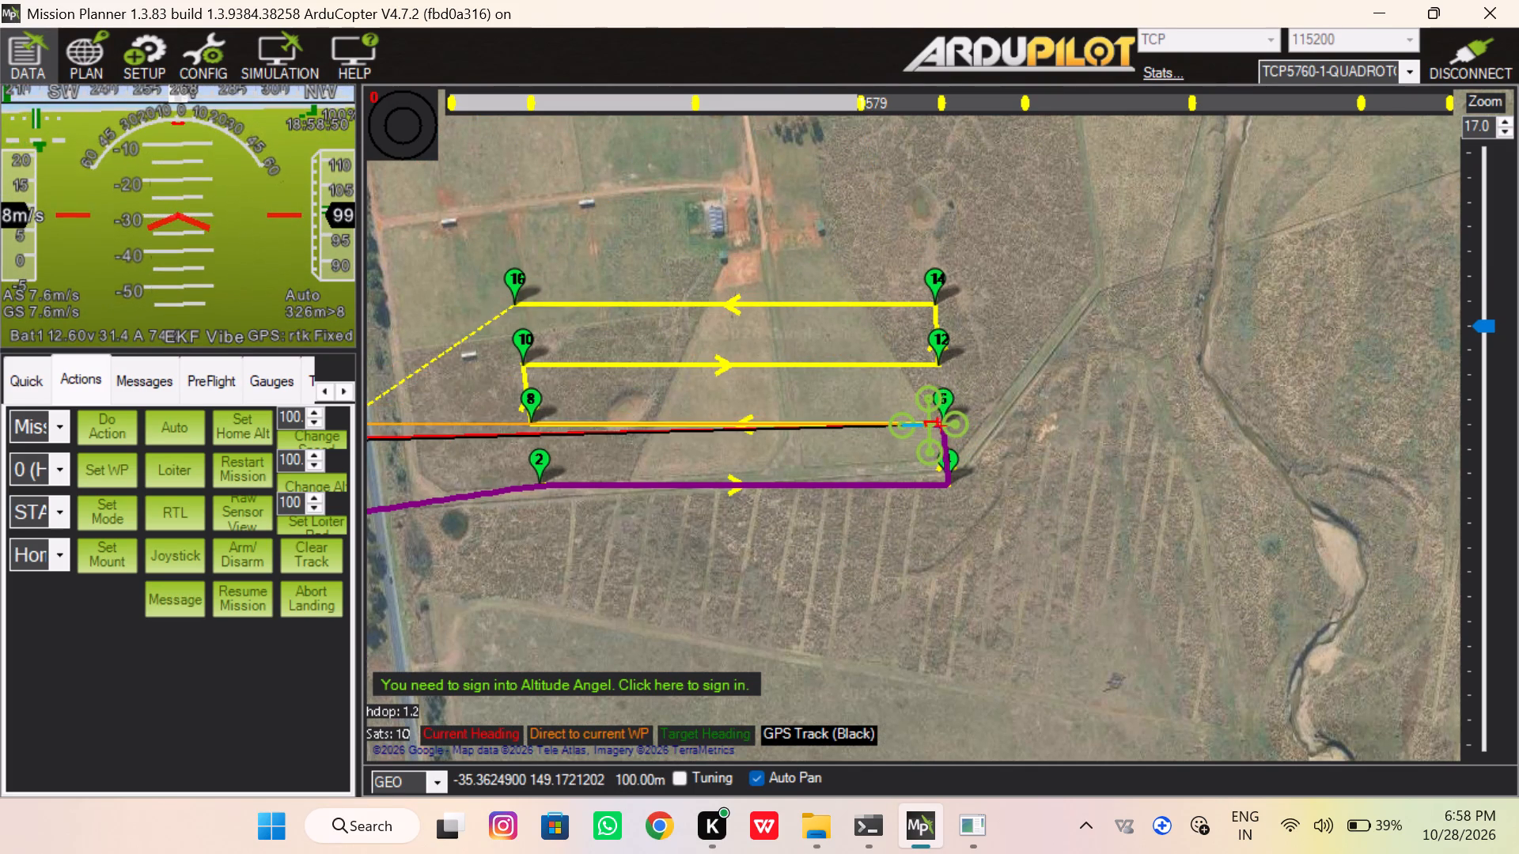
scroll(965, 640, "right", 2)
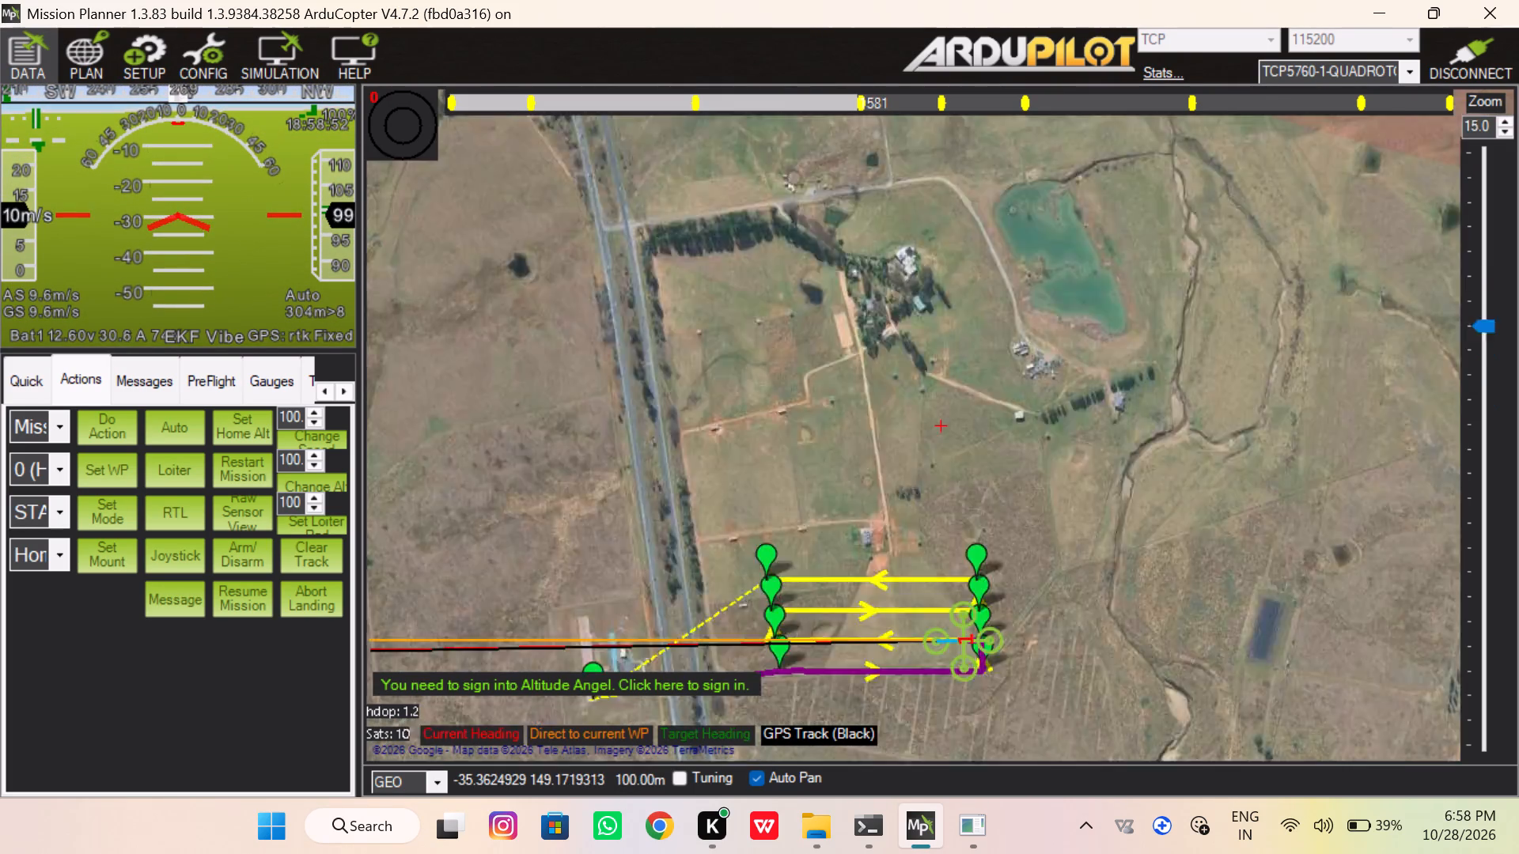
scroll(965, 640, "right", 1)
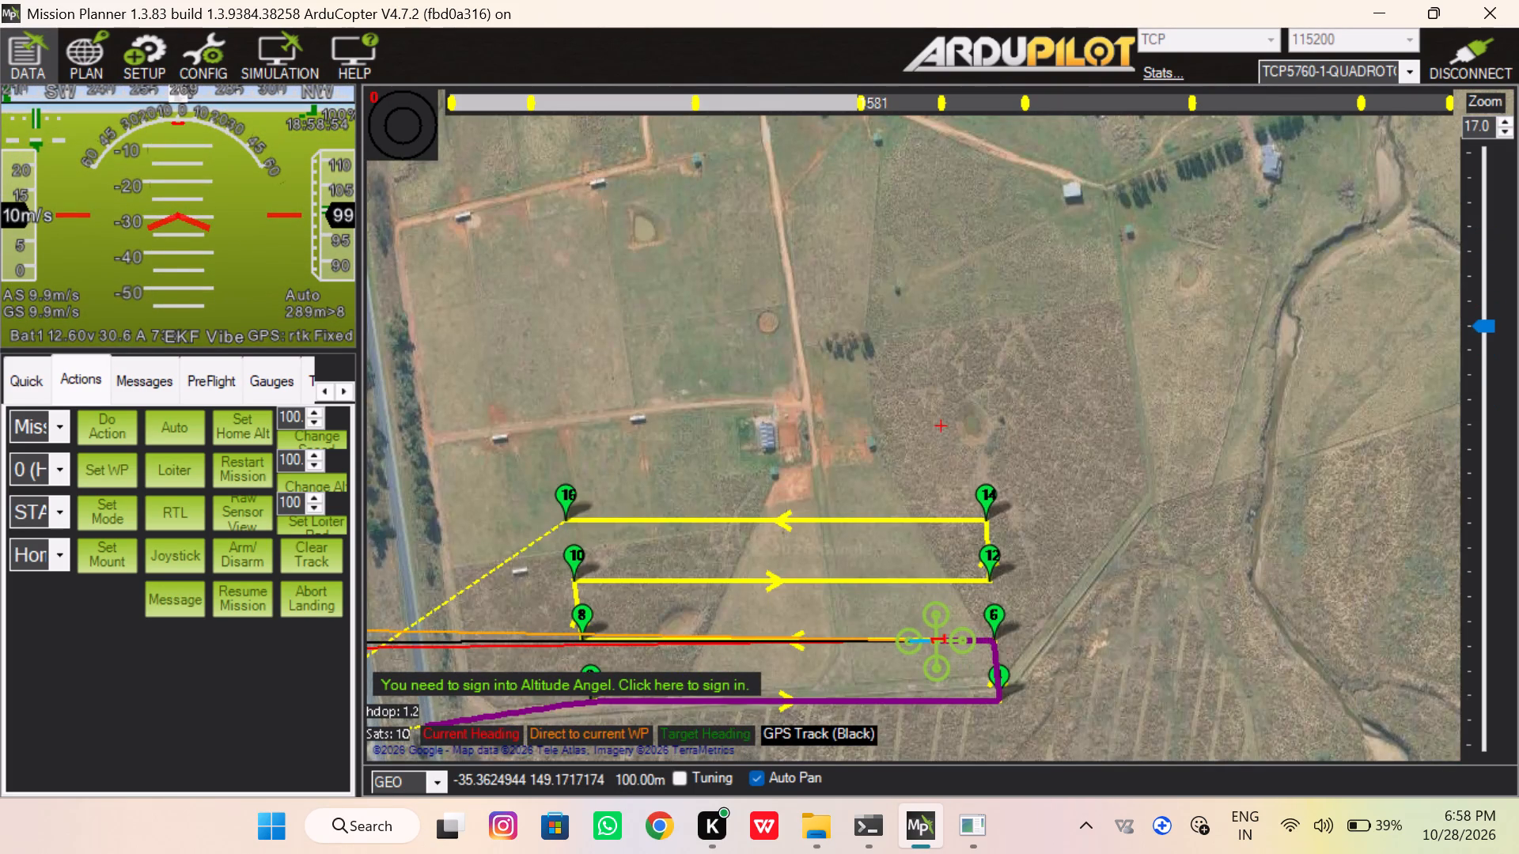
scroll(965, 640, "right", 2)
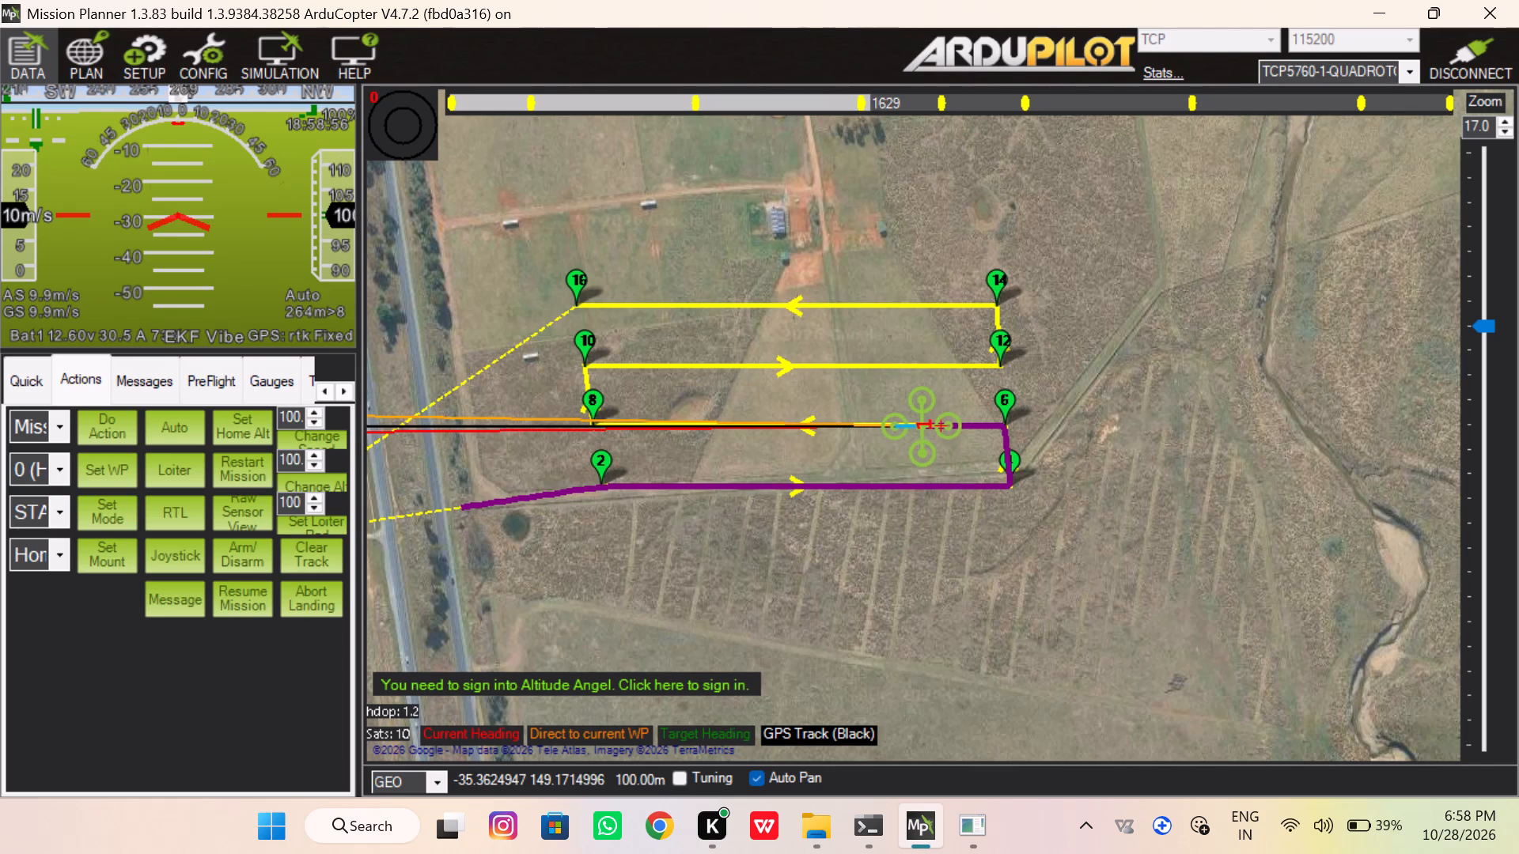
scroll(965, 640, "right", 1)
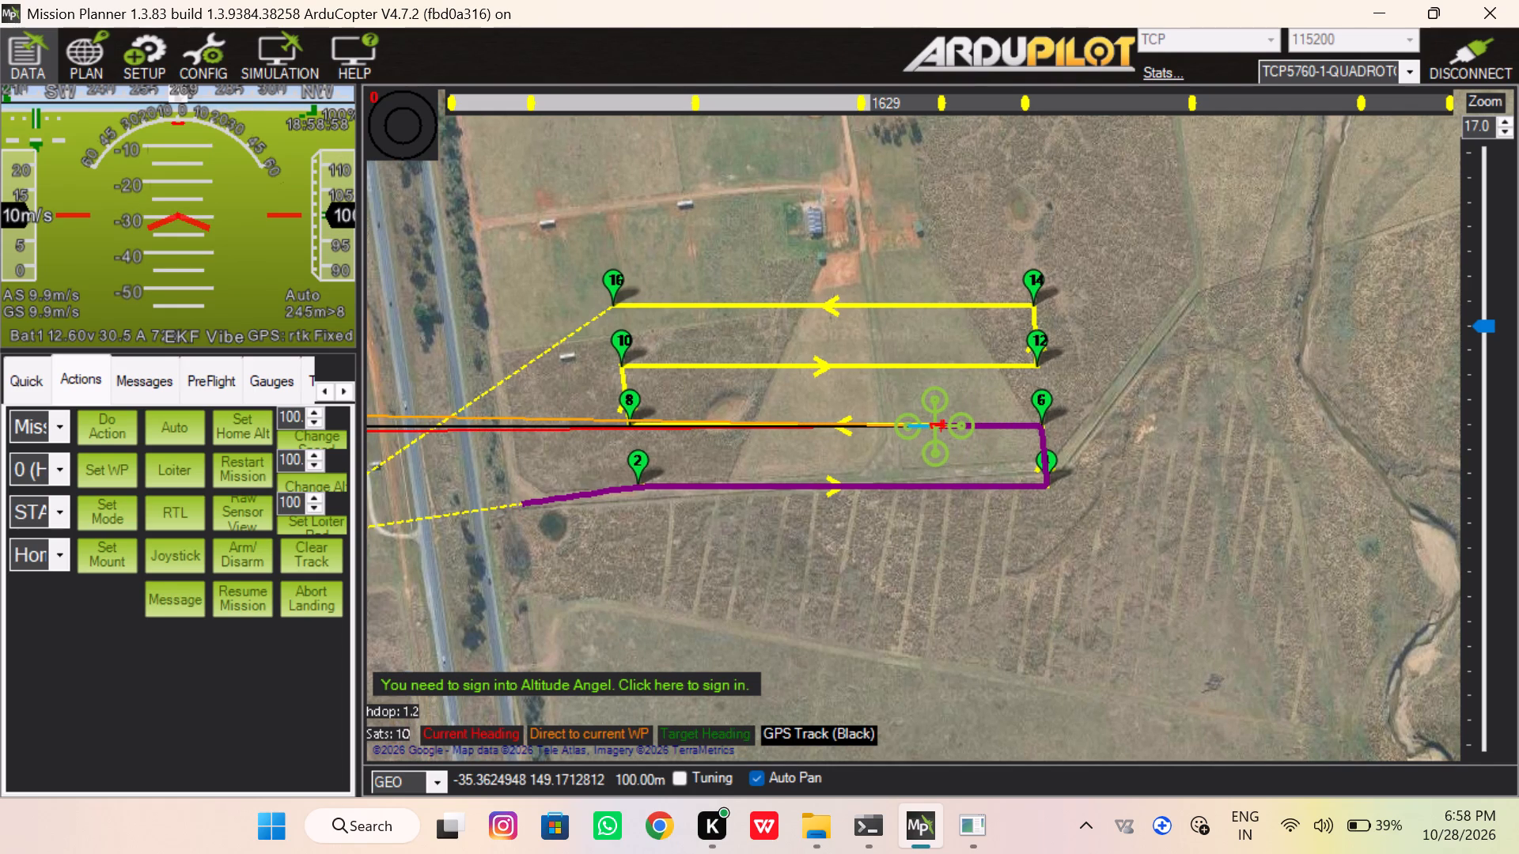
scroll(1025, 643, "right", 1)
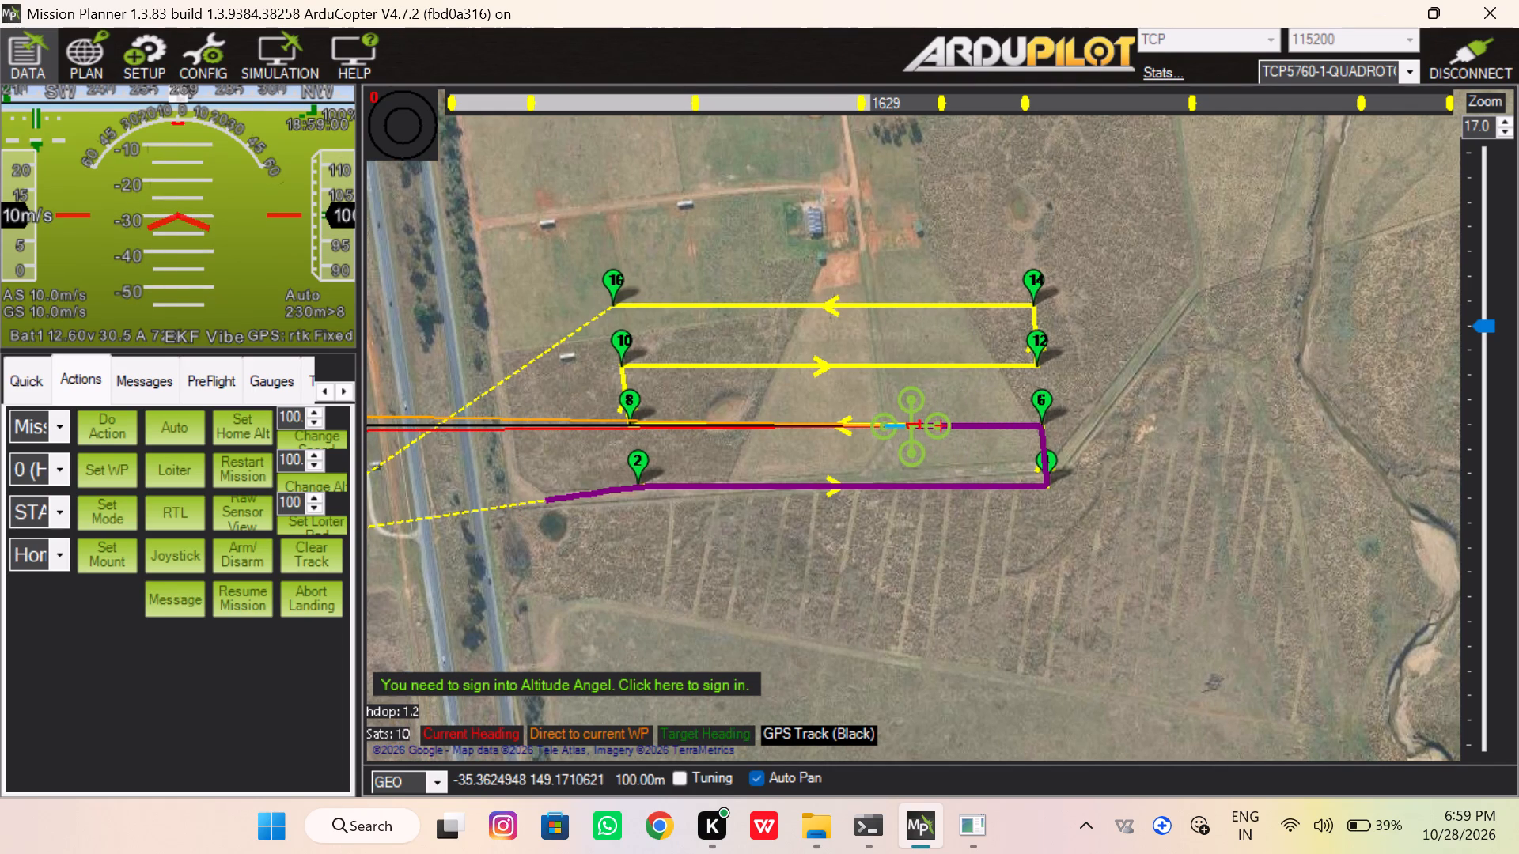
scroll(1025, 643, "right", 1)
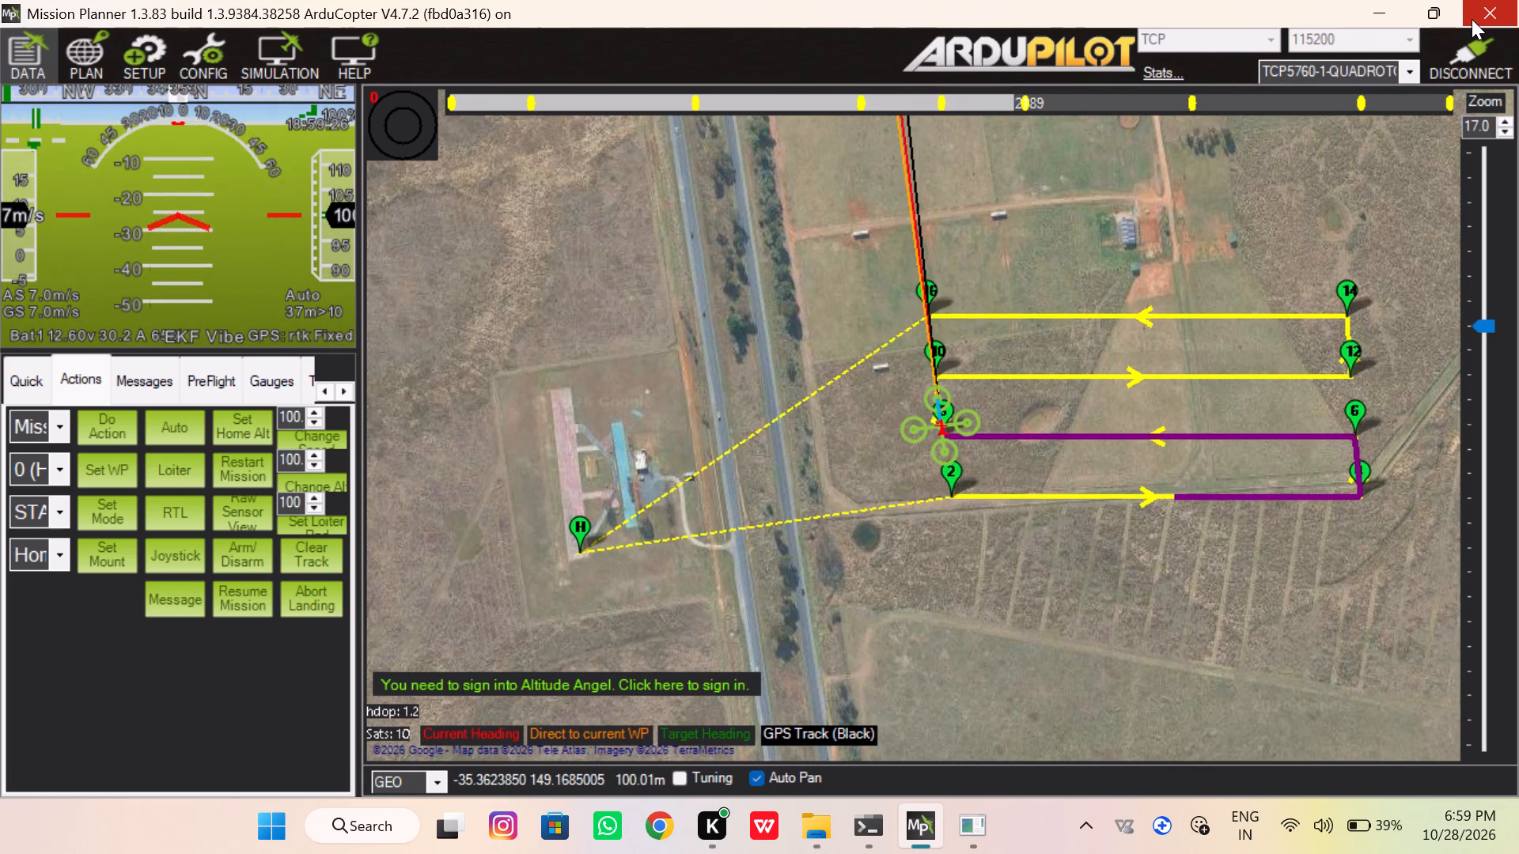
Close Mission Planner.
left_click(1472, 19)
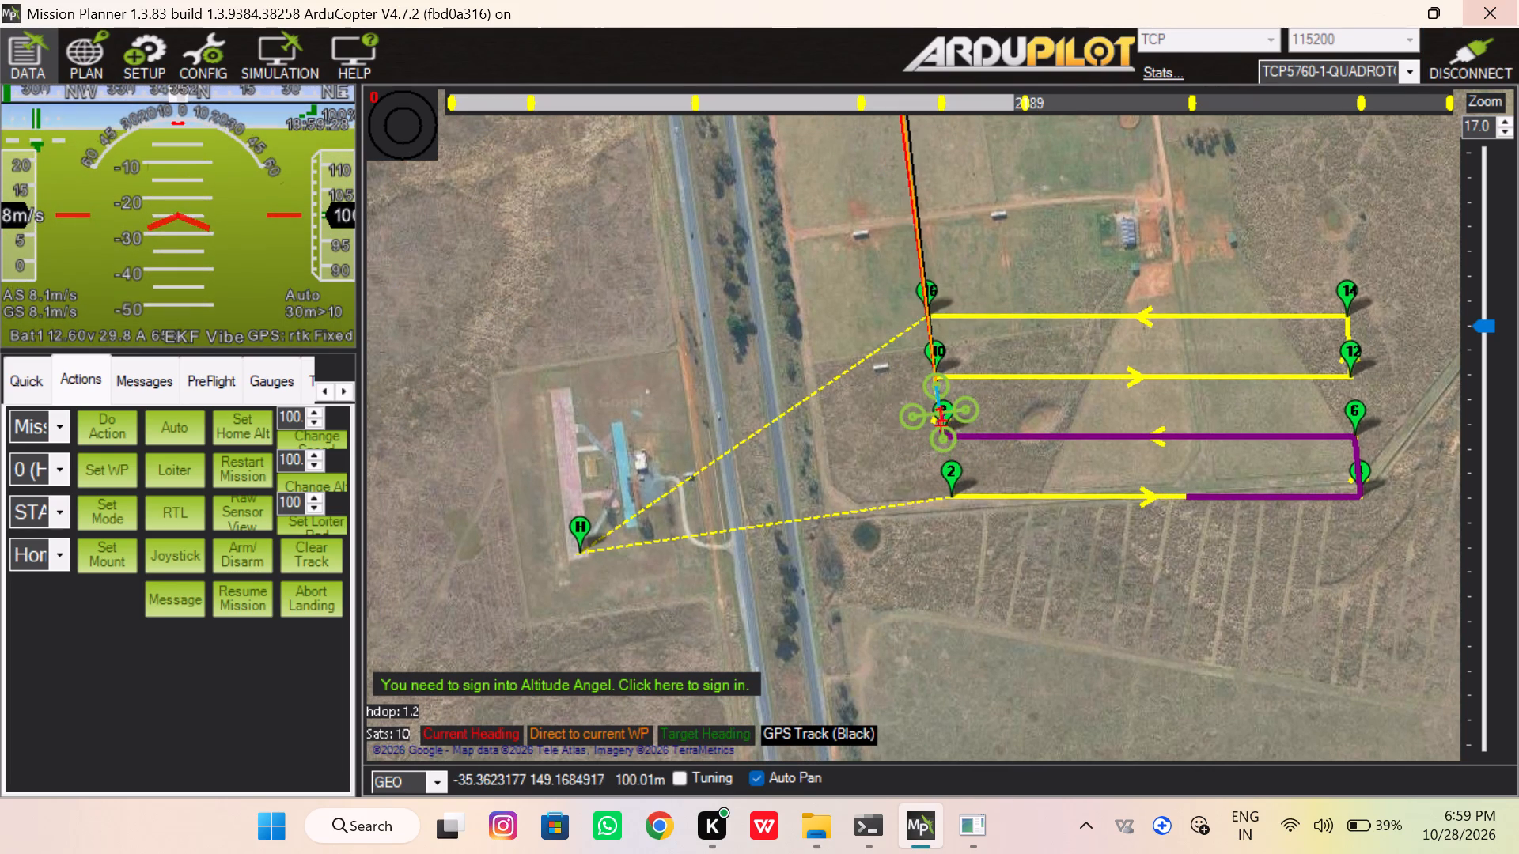
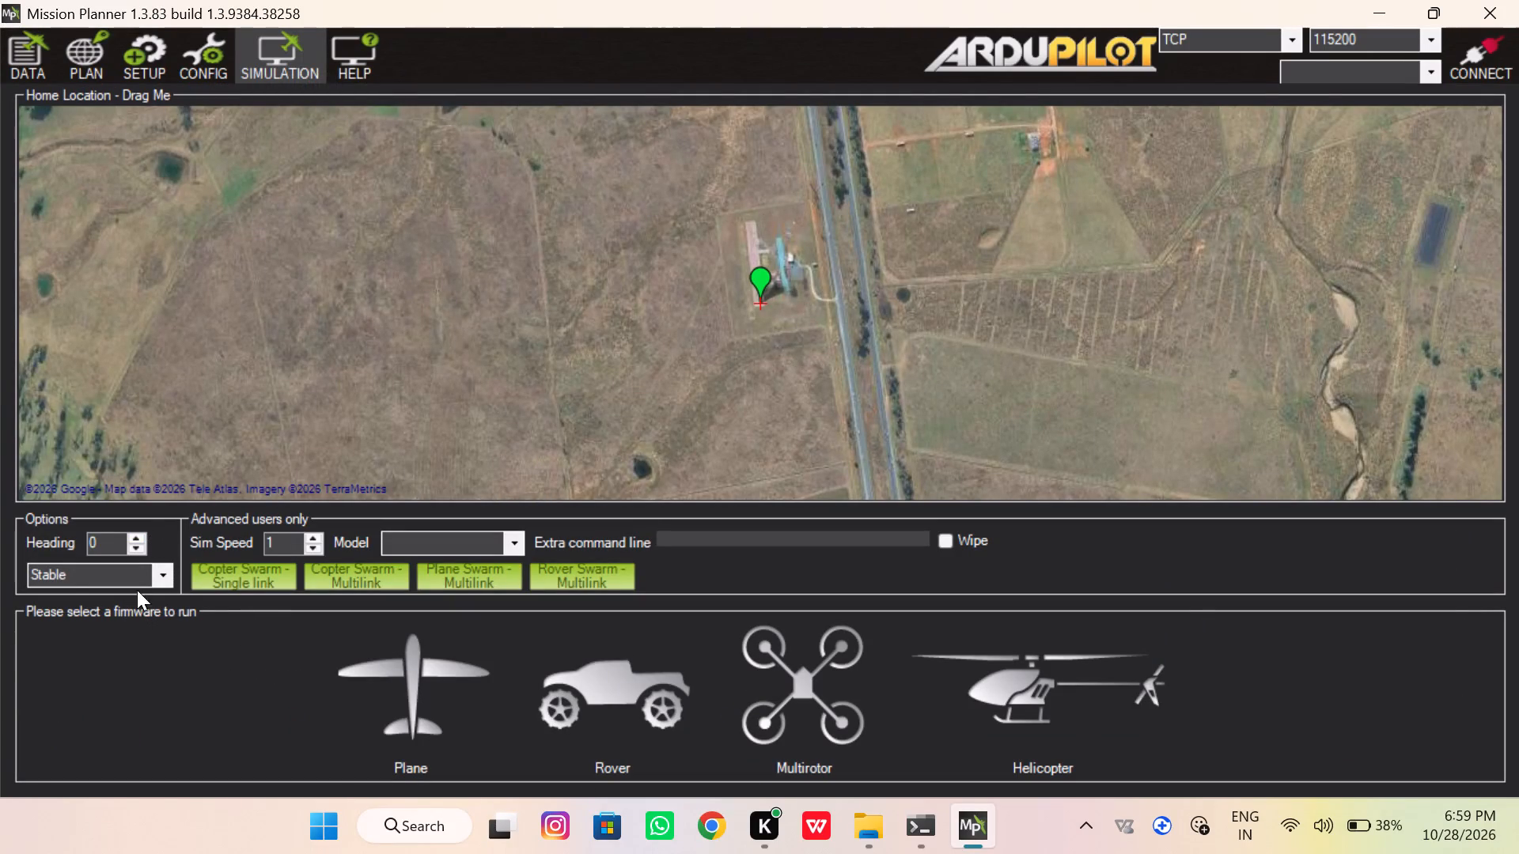
Start a Multirotor simulation using the quad model and connect to the simulated vehicle.
left_click(509, 542)
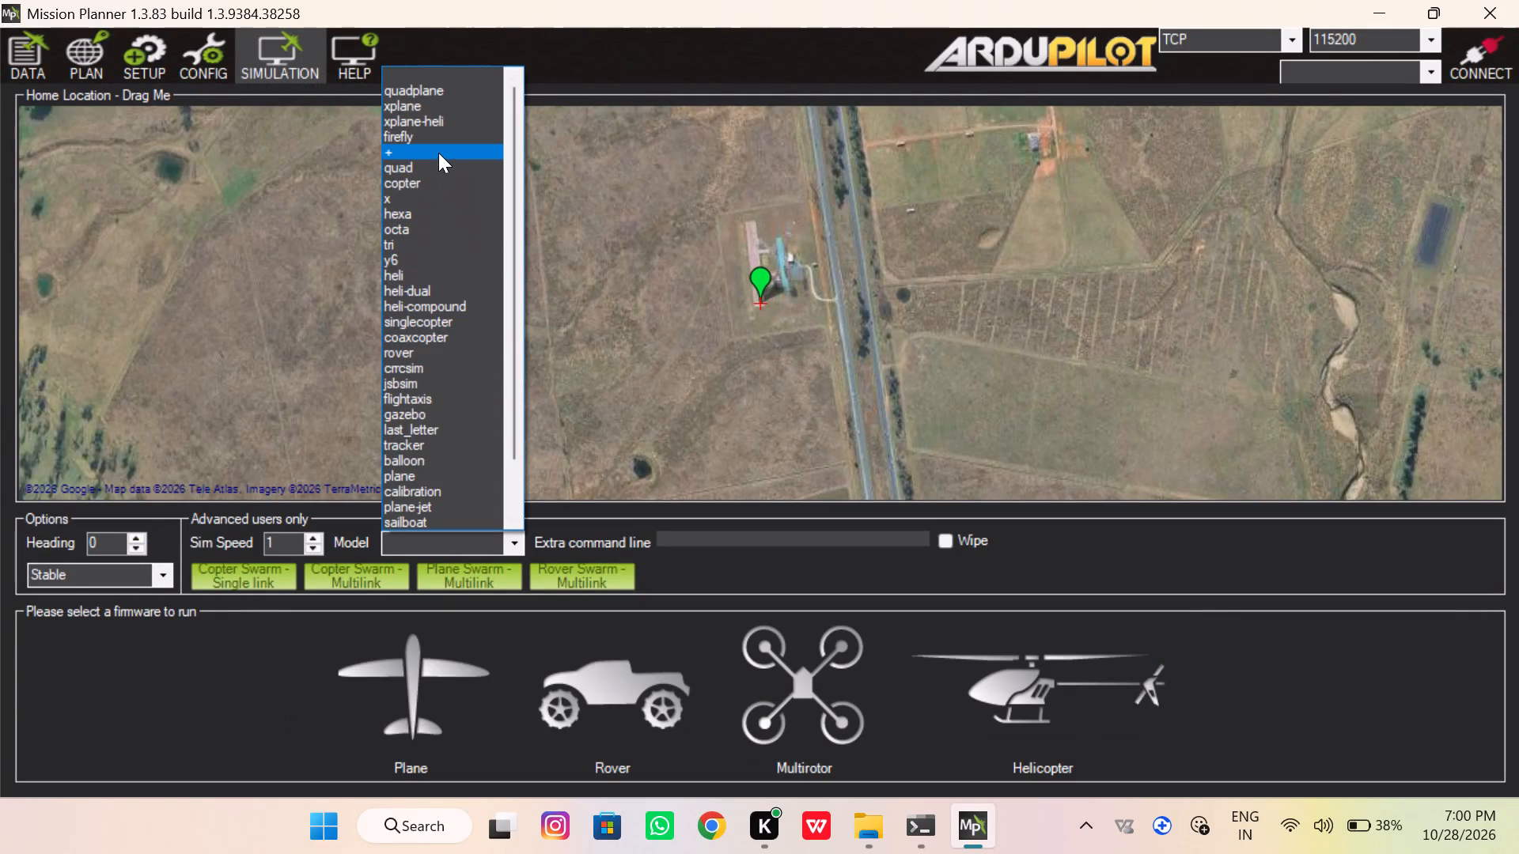
left_click(438, 166)
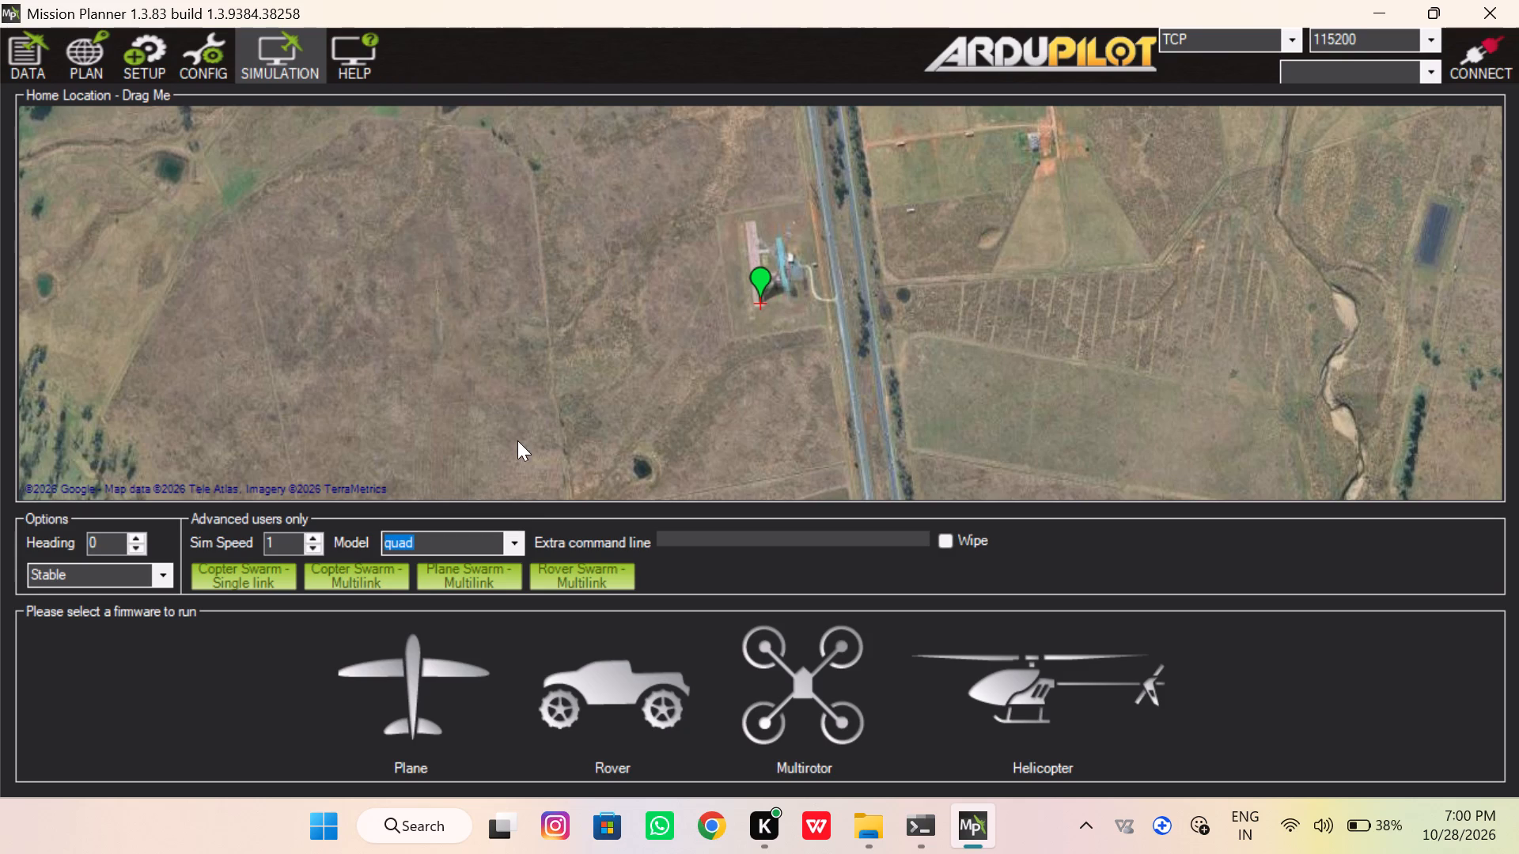
left_click(820, 698)
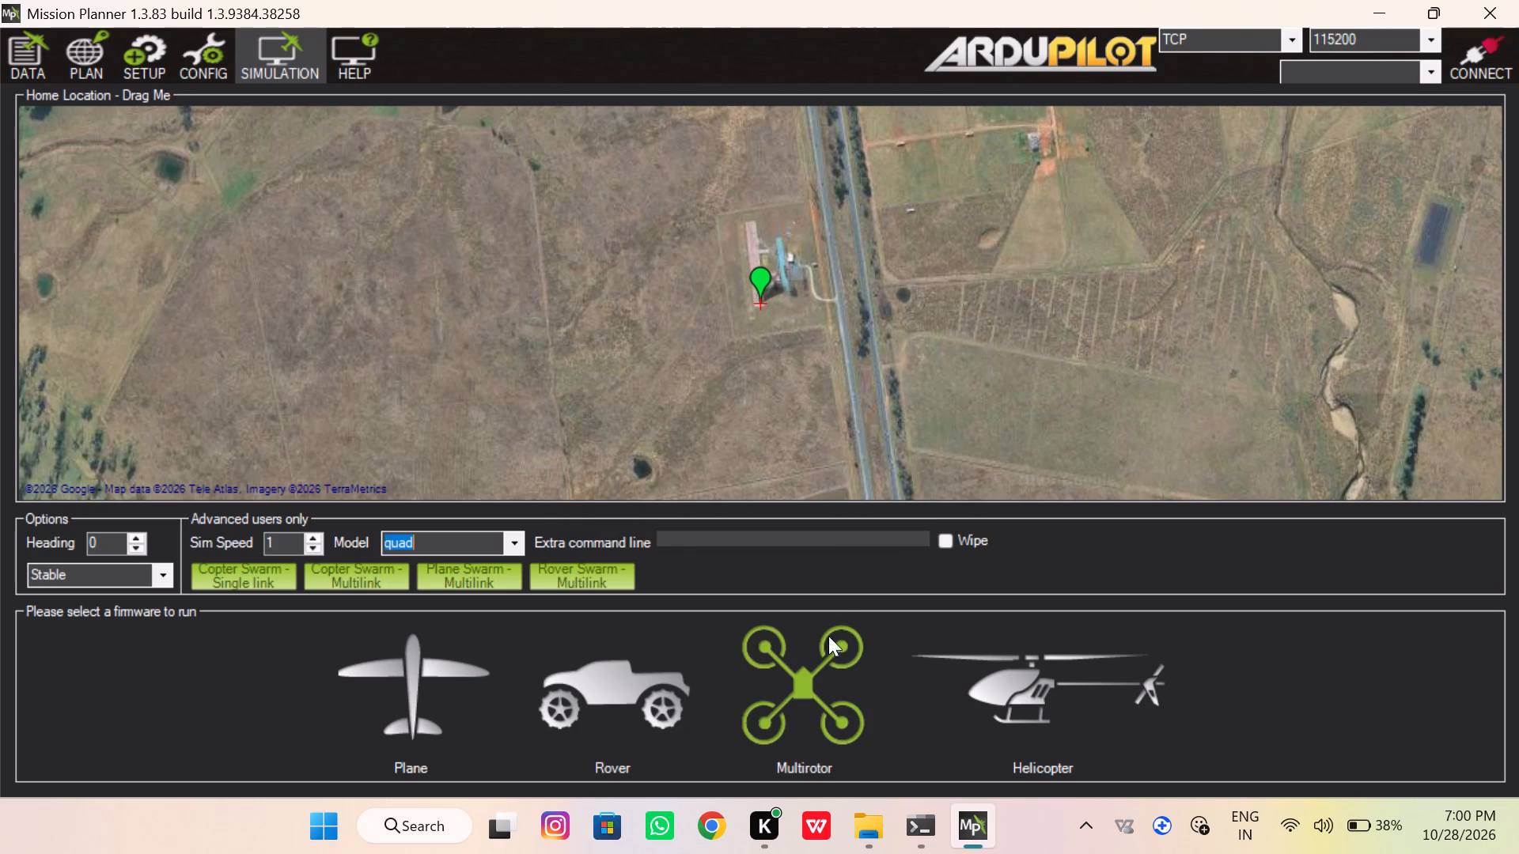
left_click(800, 672)
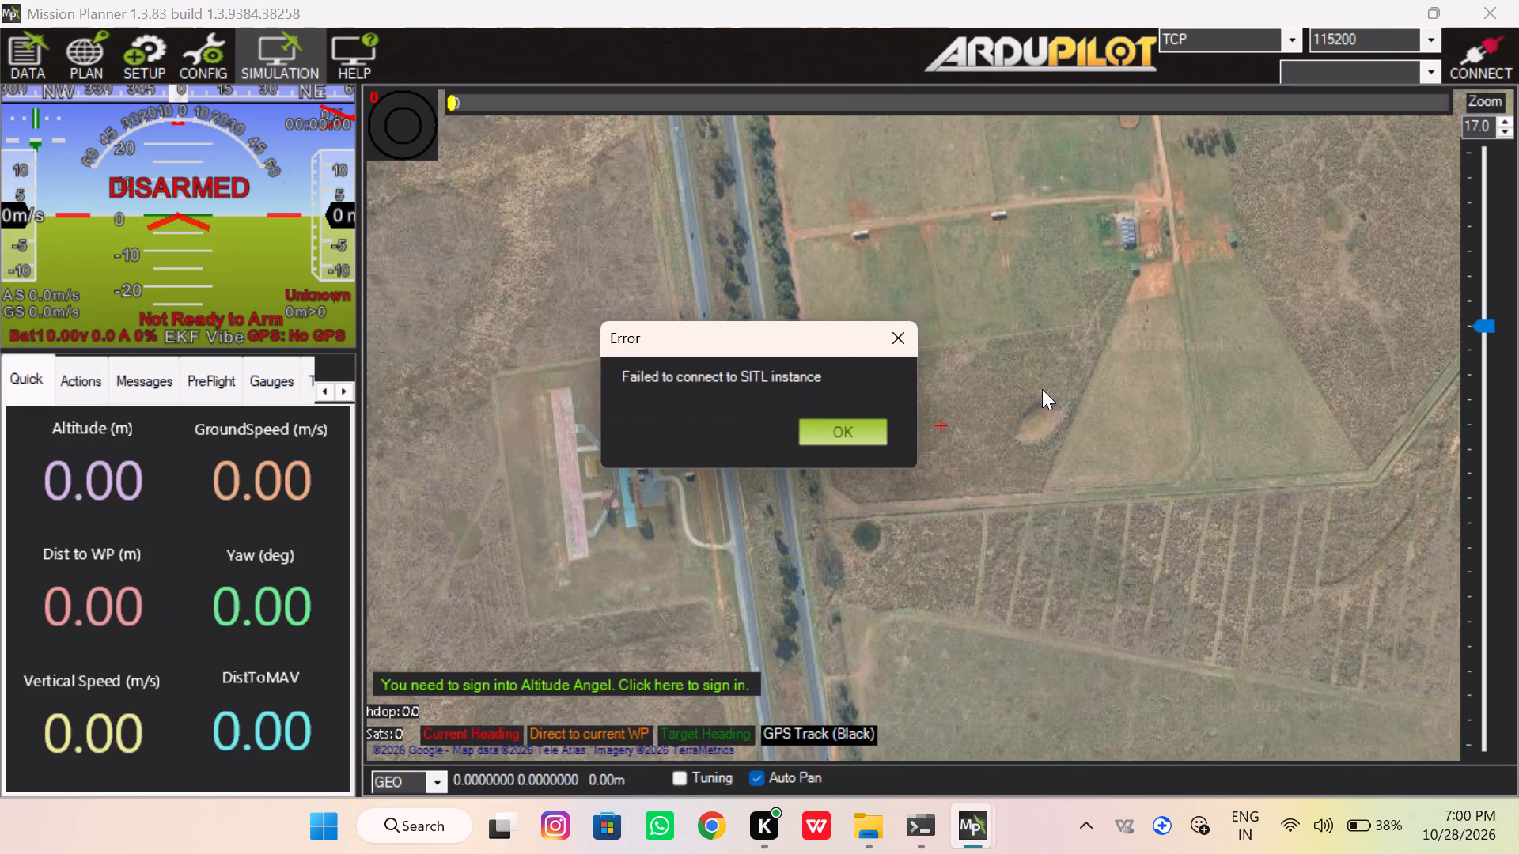
left_click(843, 437)
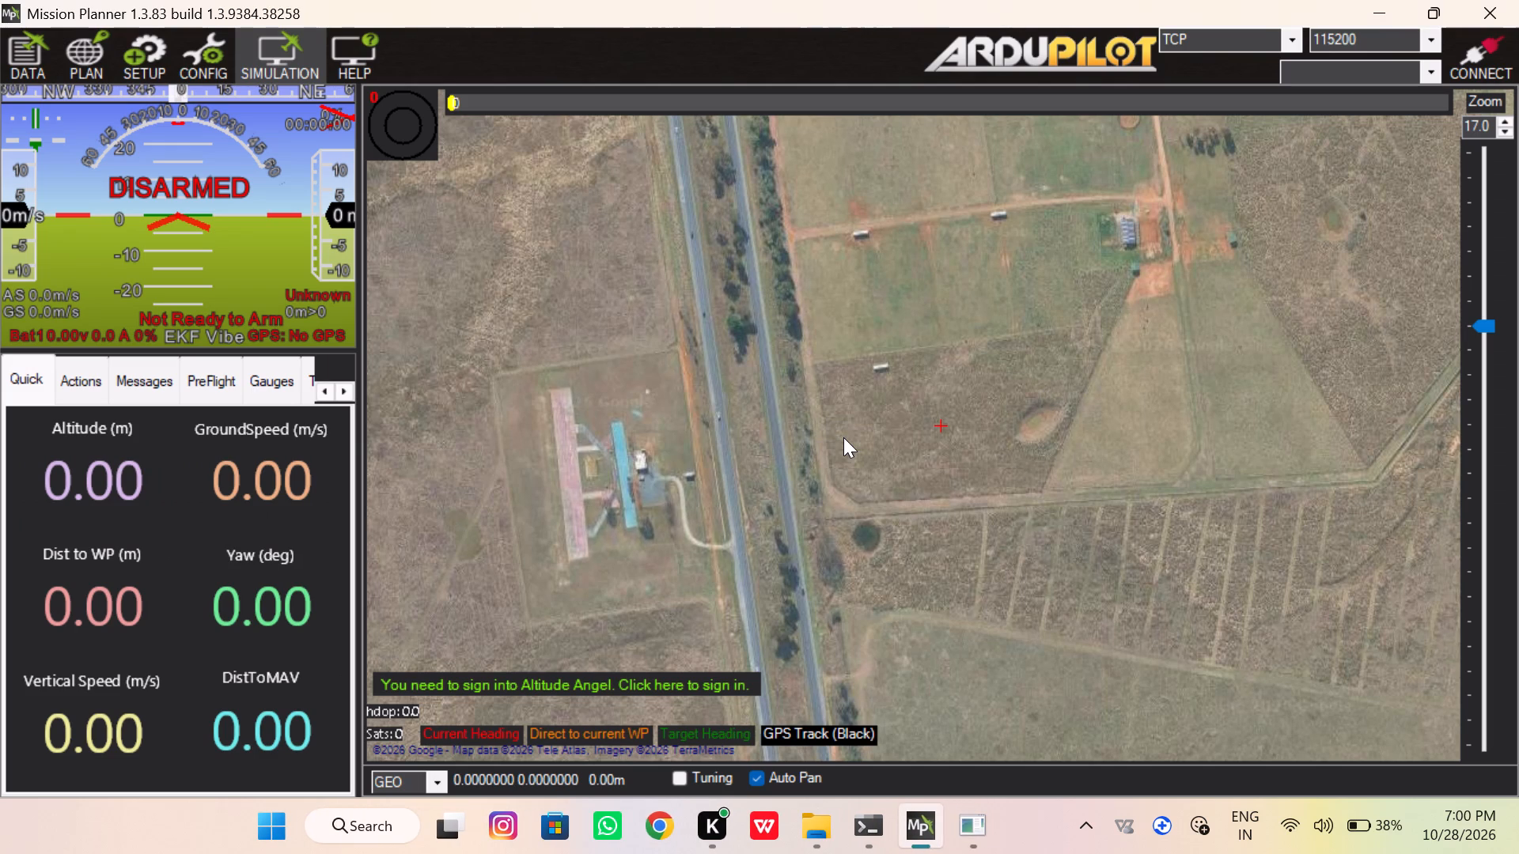
right_click_drag(843, 437, 938, 827)
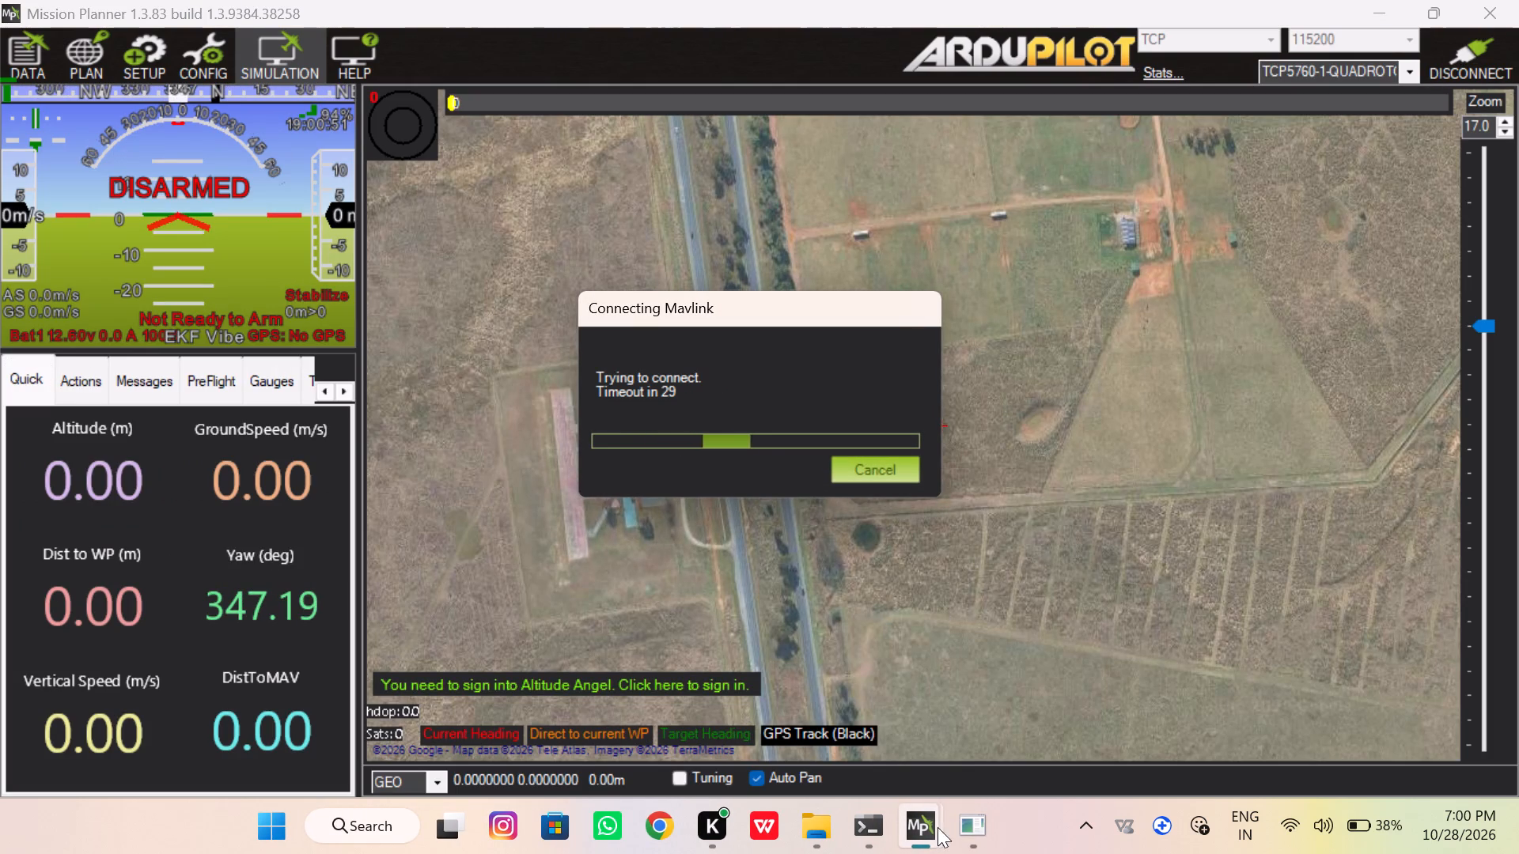
right_click_drag(938, 827, 1016, 789)
left_click(956, 840)
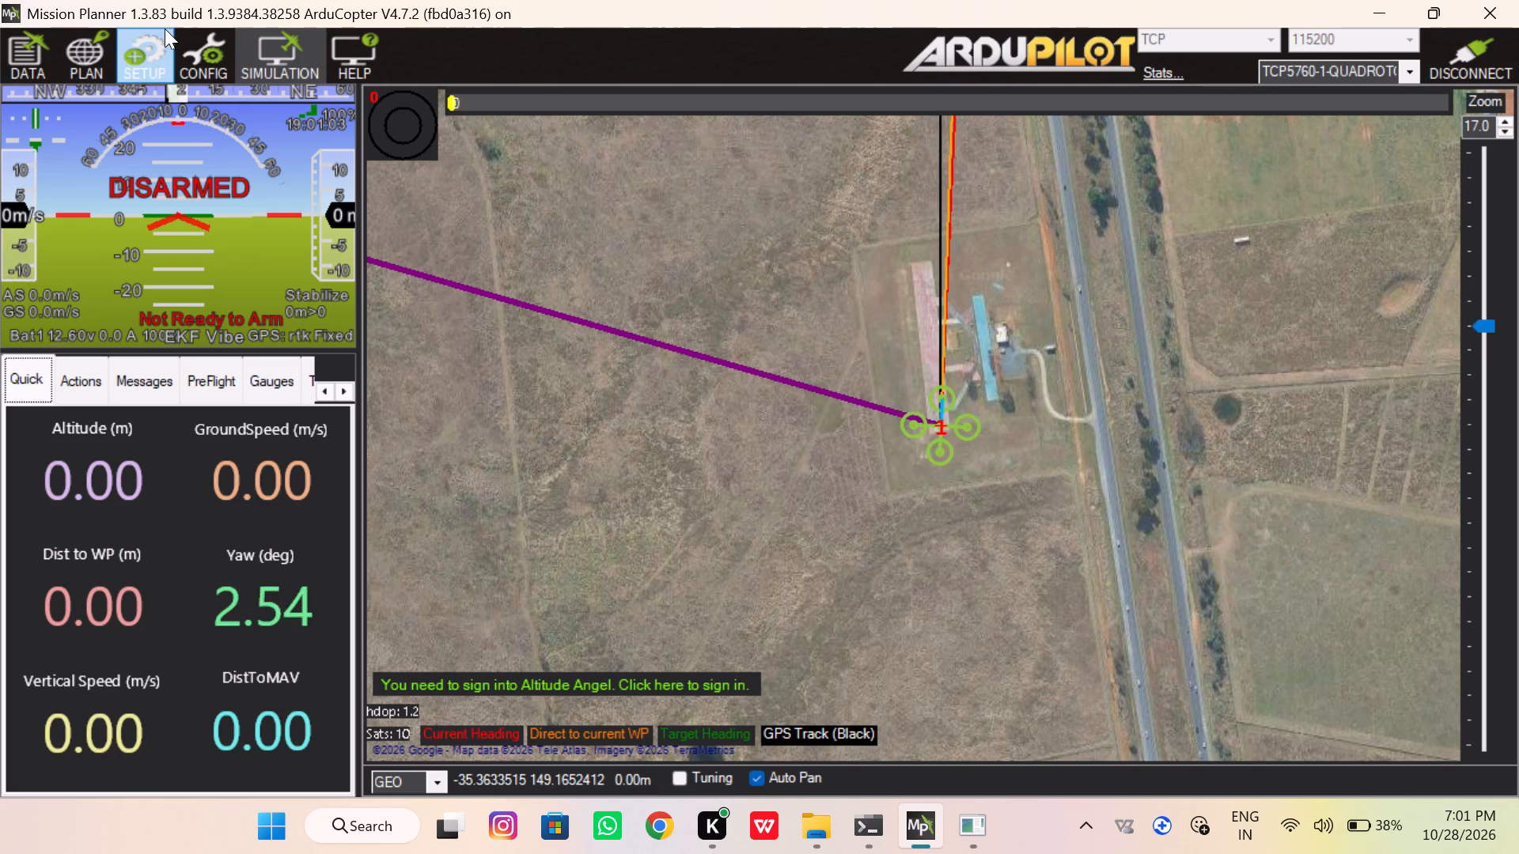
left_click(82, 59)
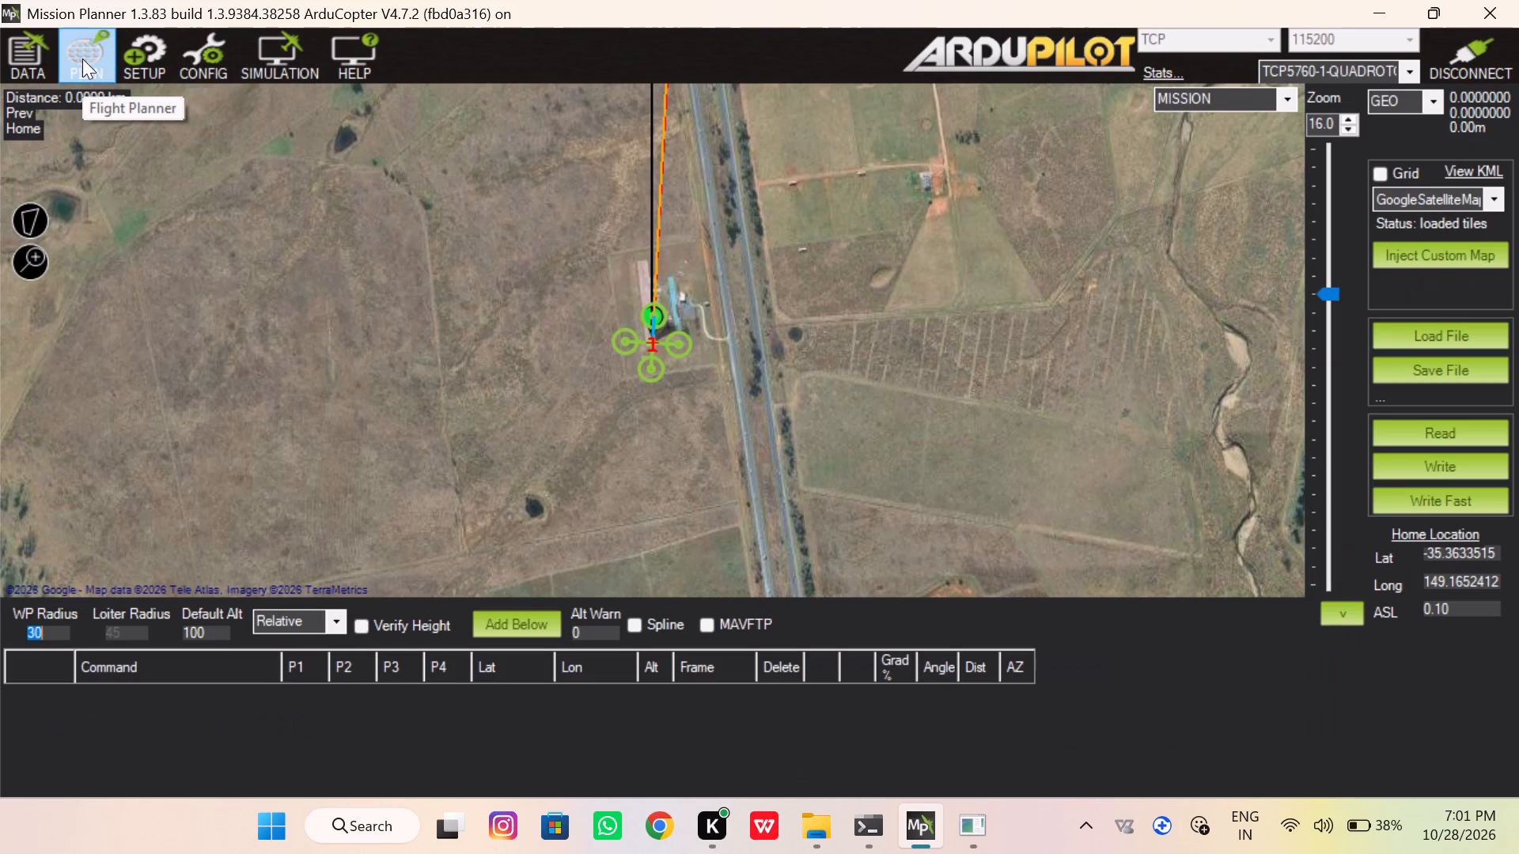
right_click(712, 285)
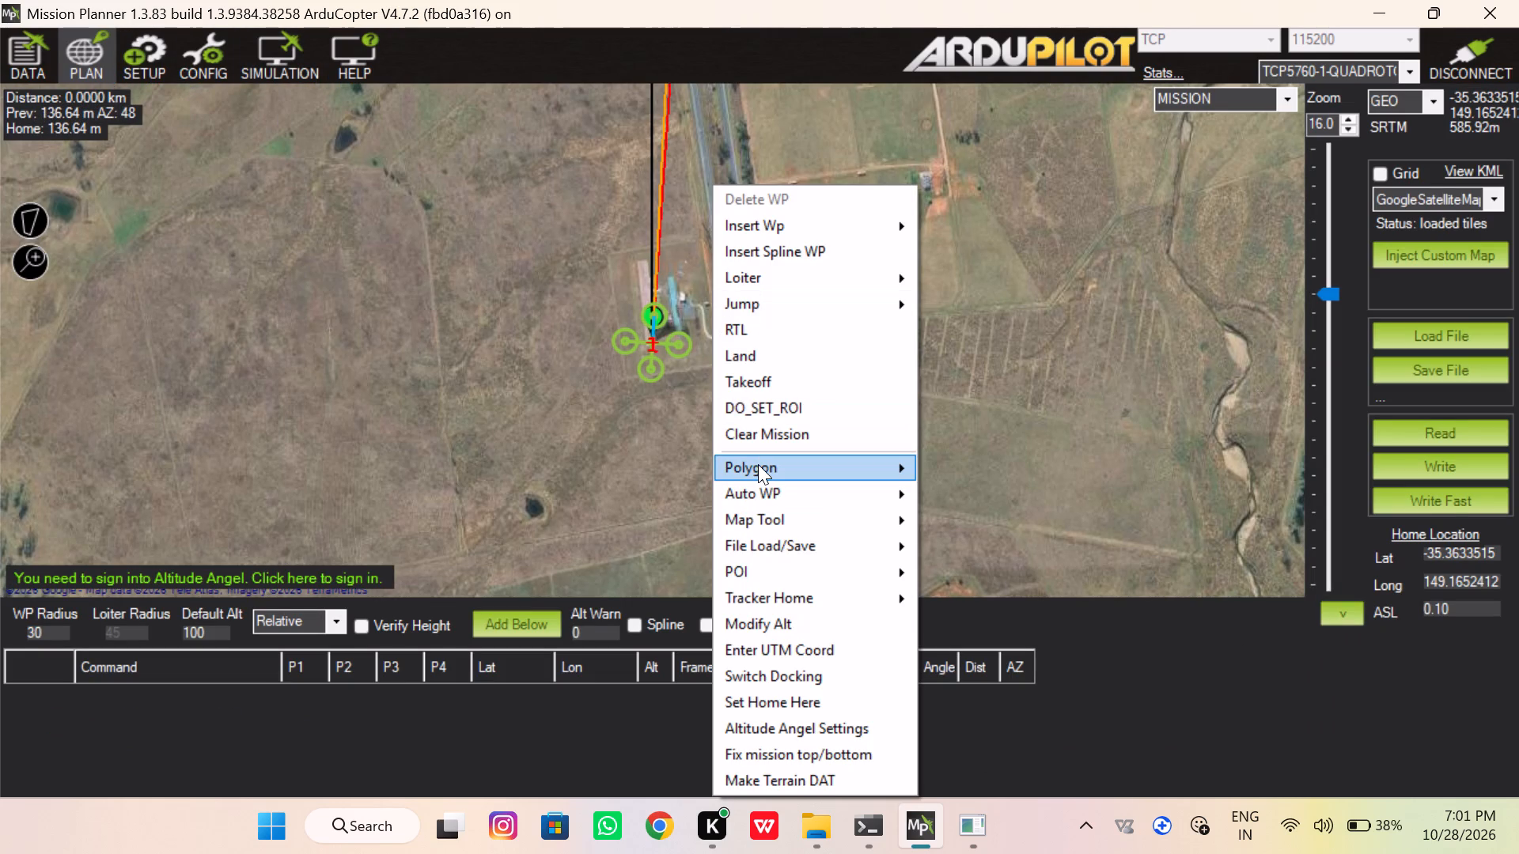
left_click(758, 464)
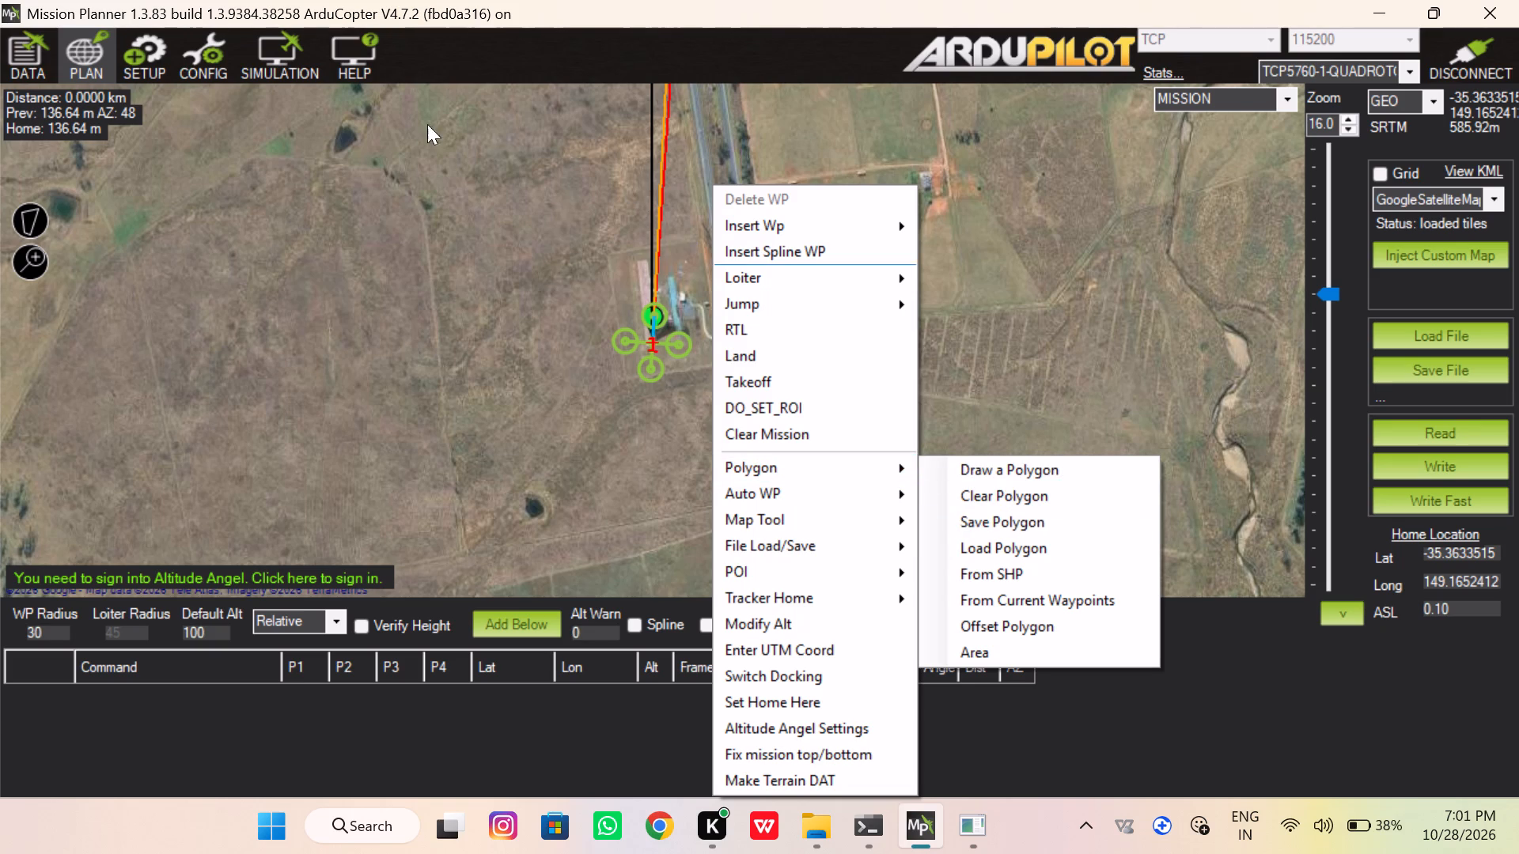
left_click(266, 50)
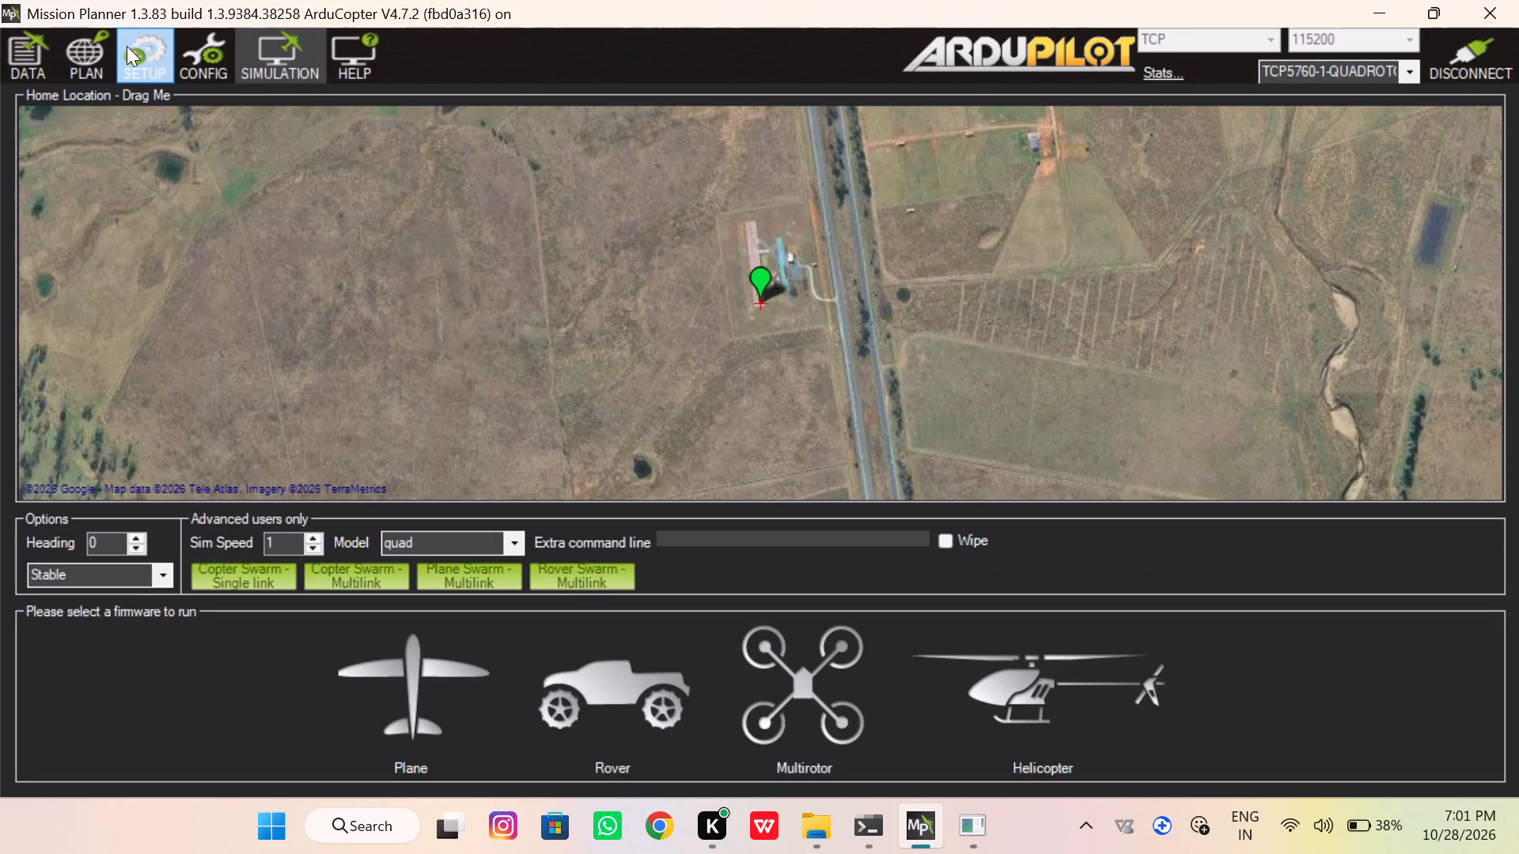
Draw a four-corner survey polygon on the planning map, in the field just west of the home position.
left_click(95, 44)
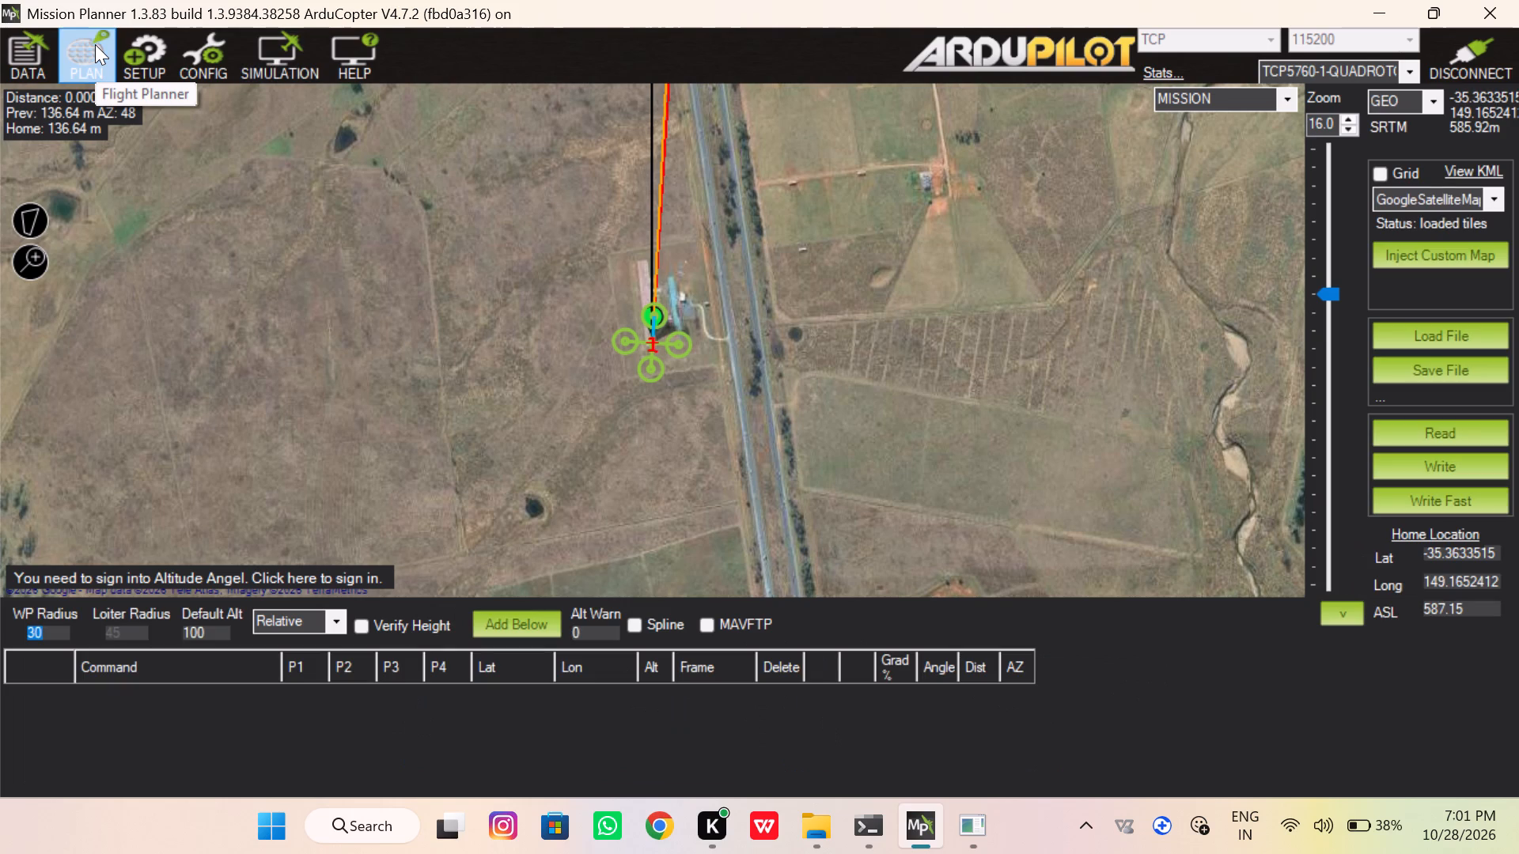
right_click(473, 291)
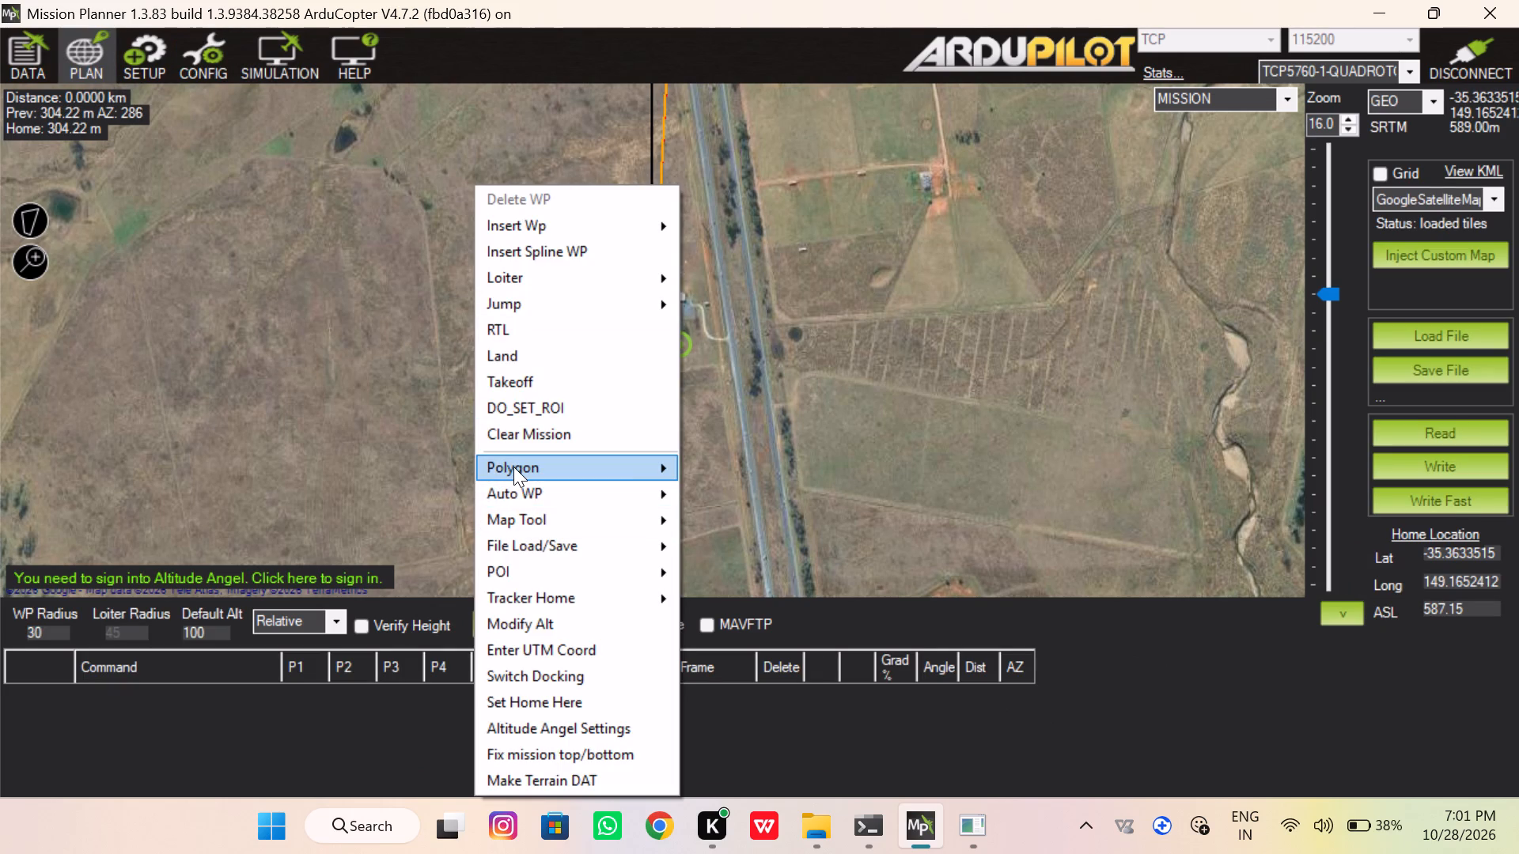
left_click(513, 467)
left_click(737, 466)
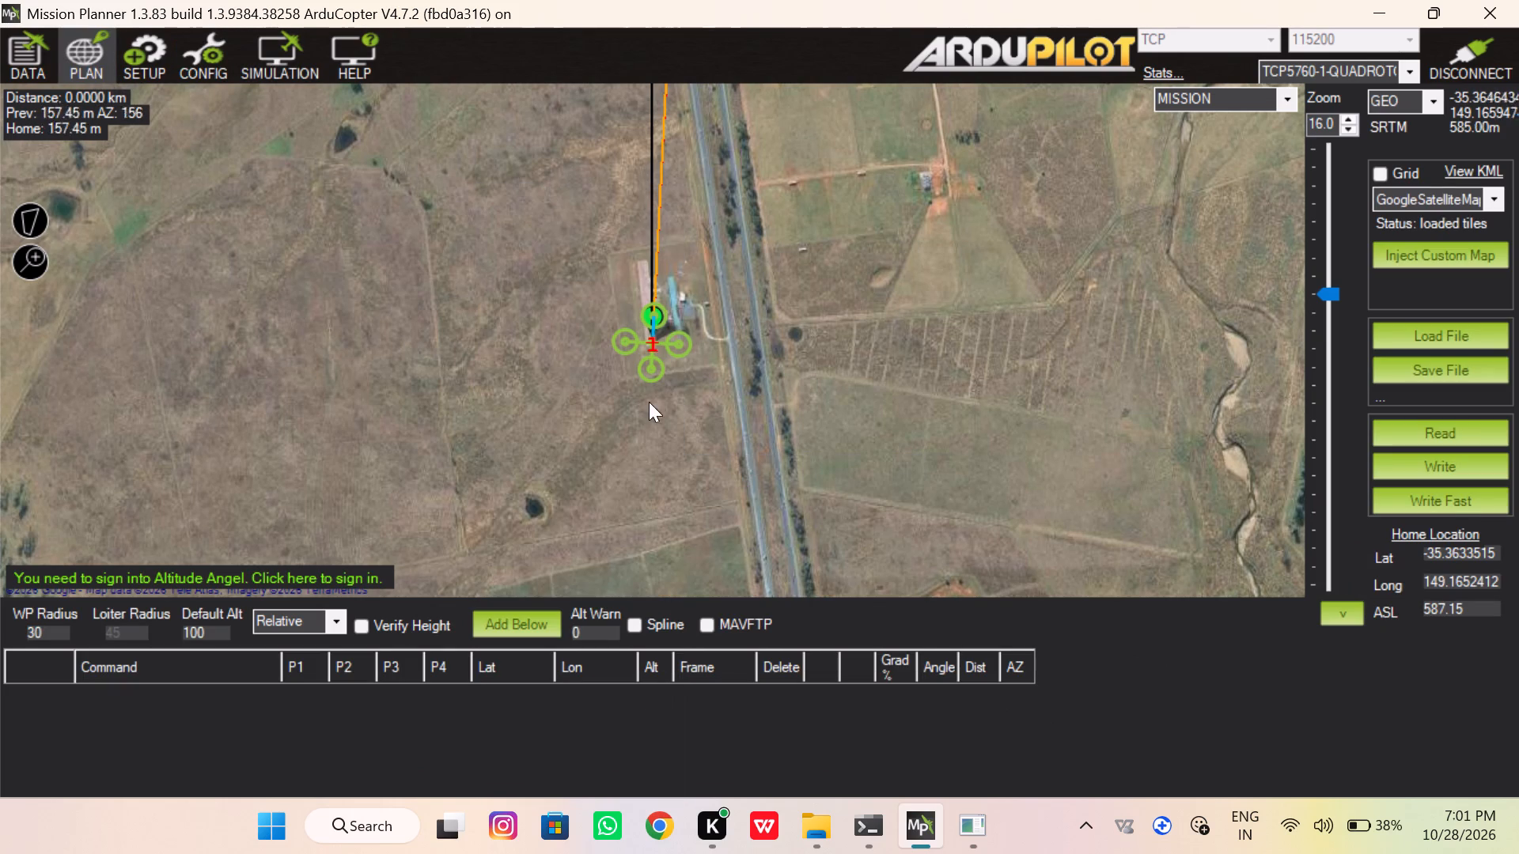
left_click(362, 233)
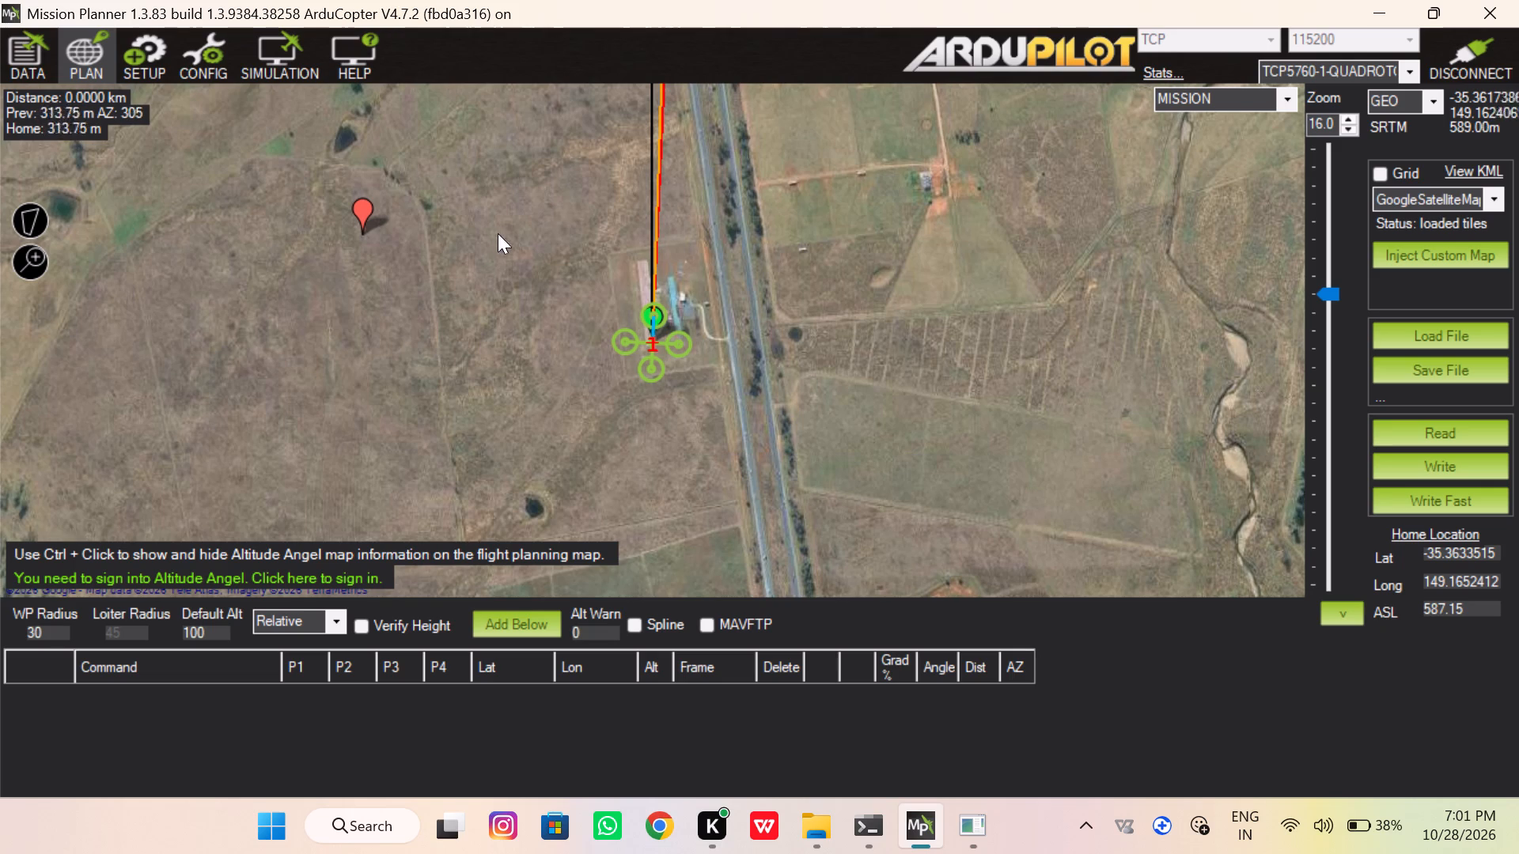
left_click(547, 214)
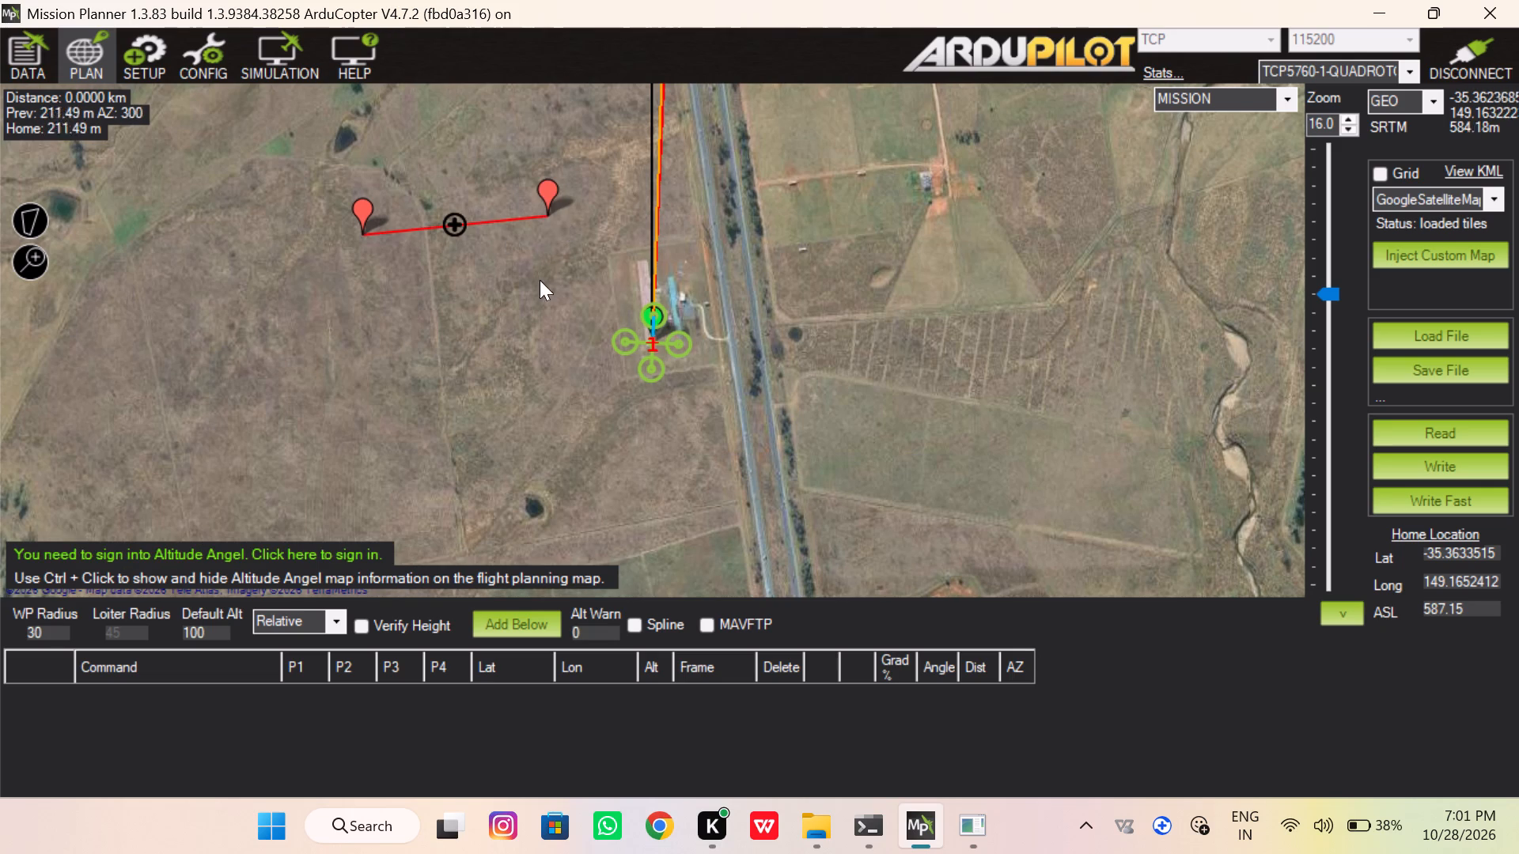
left_click(540, 330)
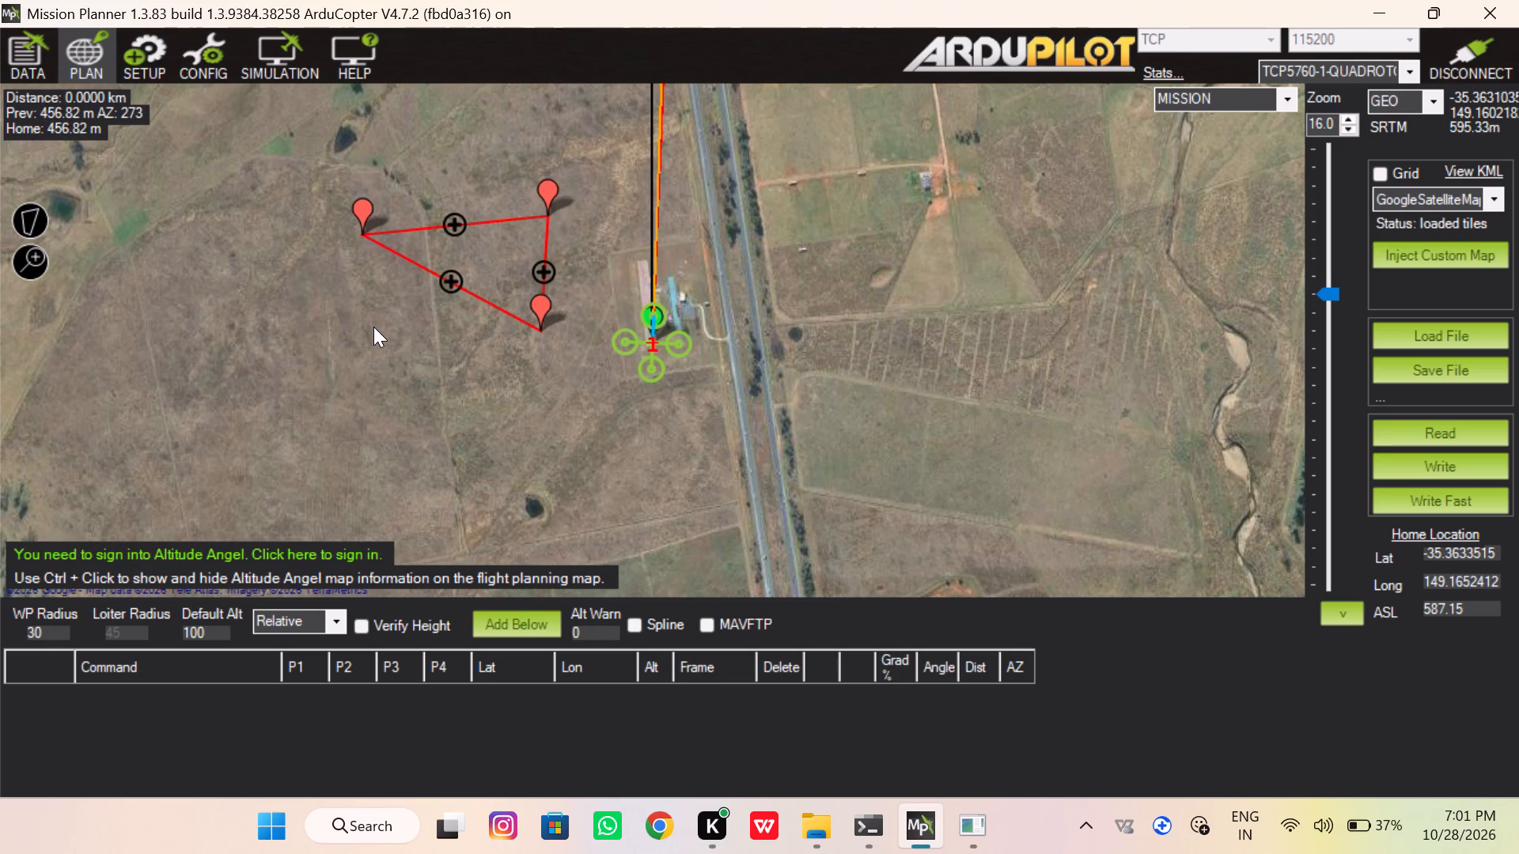
left_click(373, 327)
left_click(360, 211)
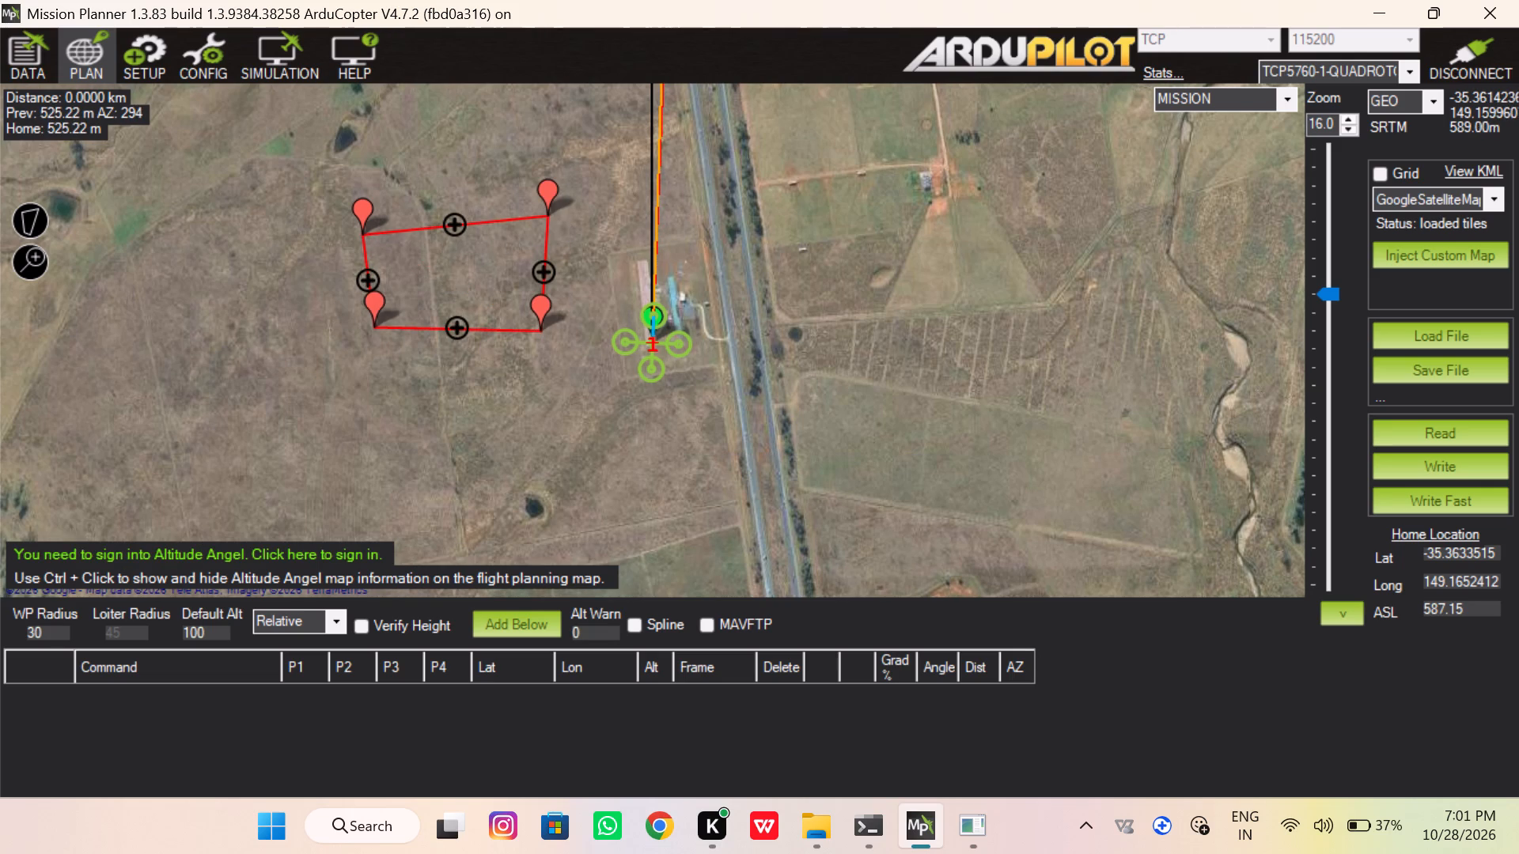
Generate a Survey (Grid) mission over the polygon, keeping the Sony a7R2 camera, 100 m altitude and 264° angle.
right_click(439, 243)
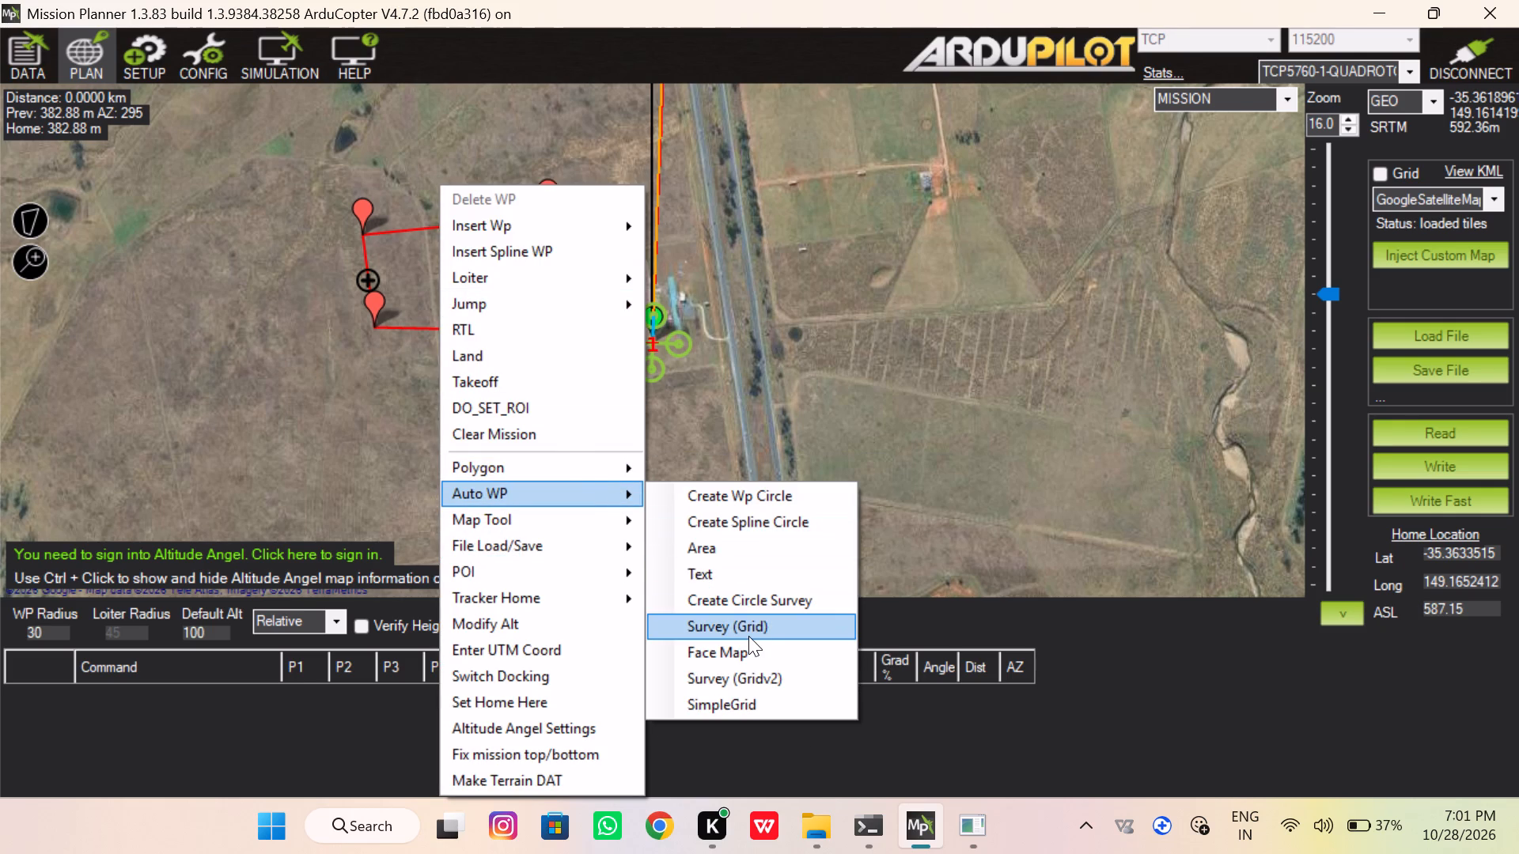
left_click(748, 636)
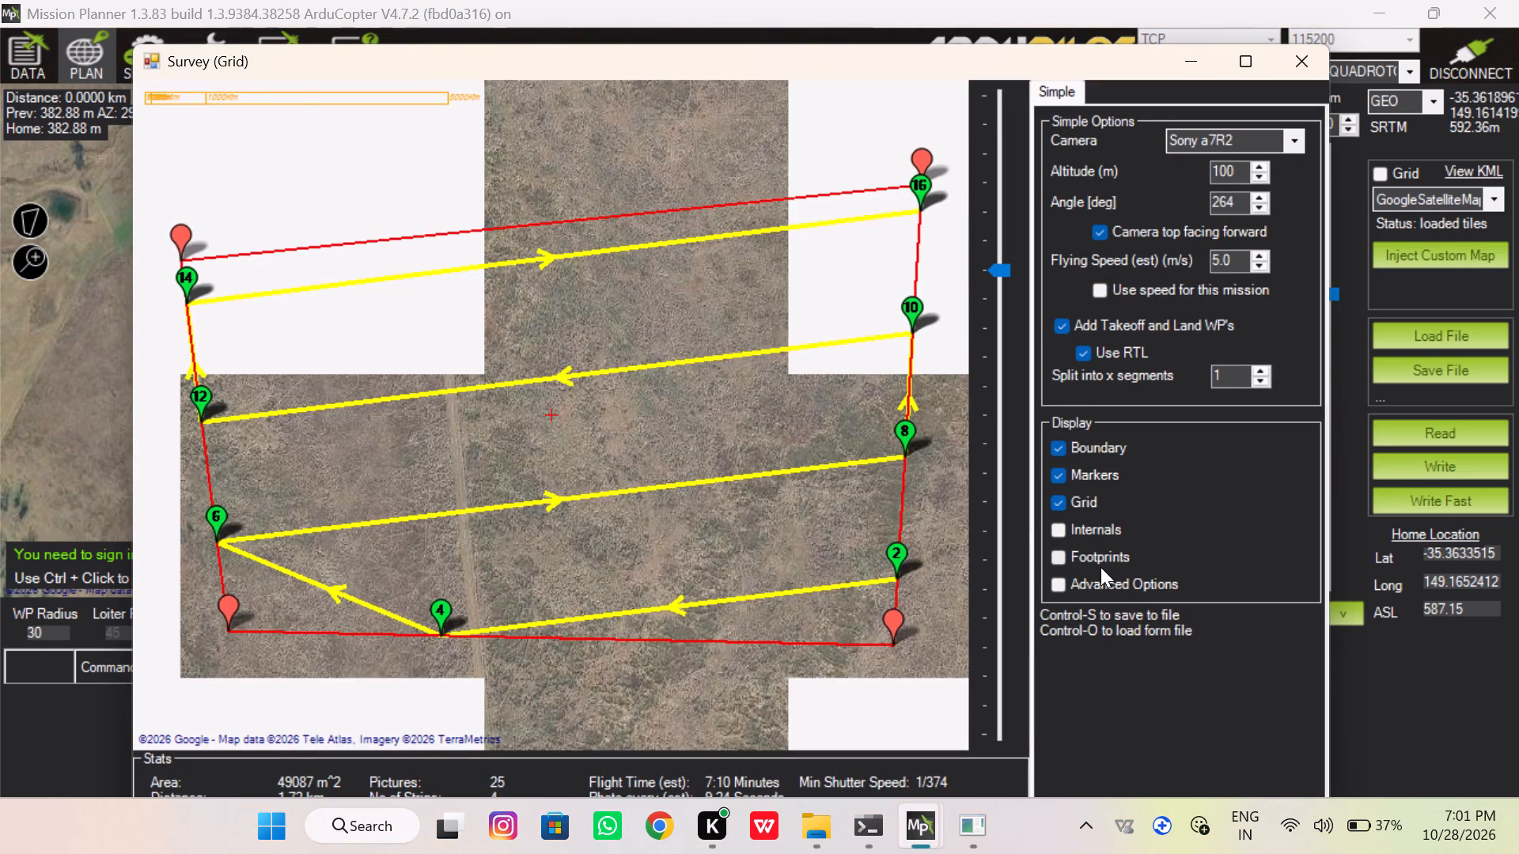
scroll(1100, 567, "down", 1)
scroll(1203, 357, "up", 3)
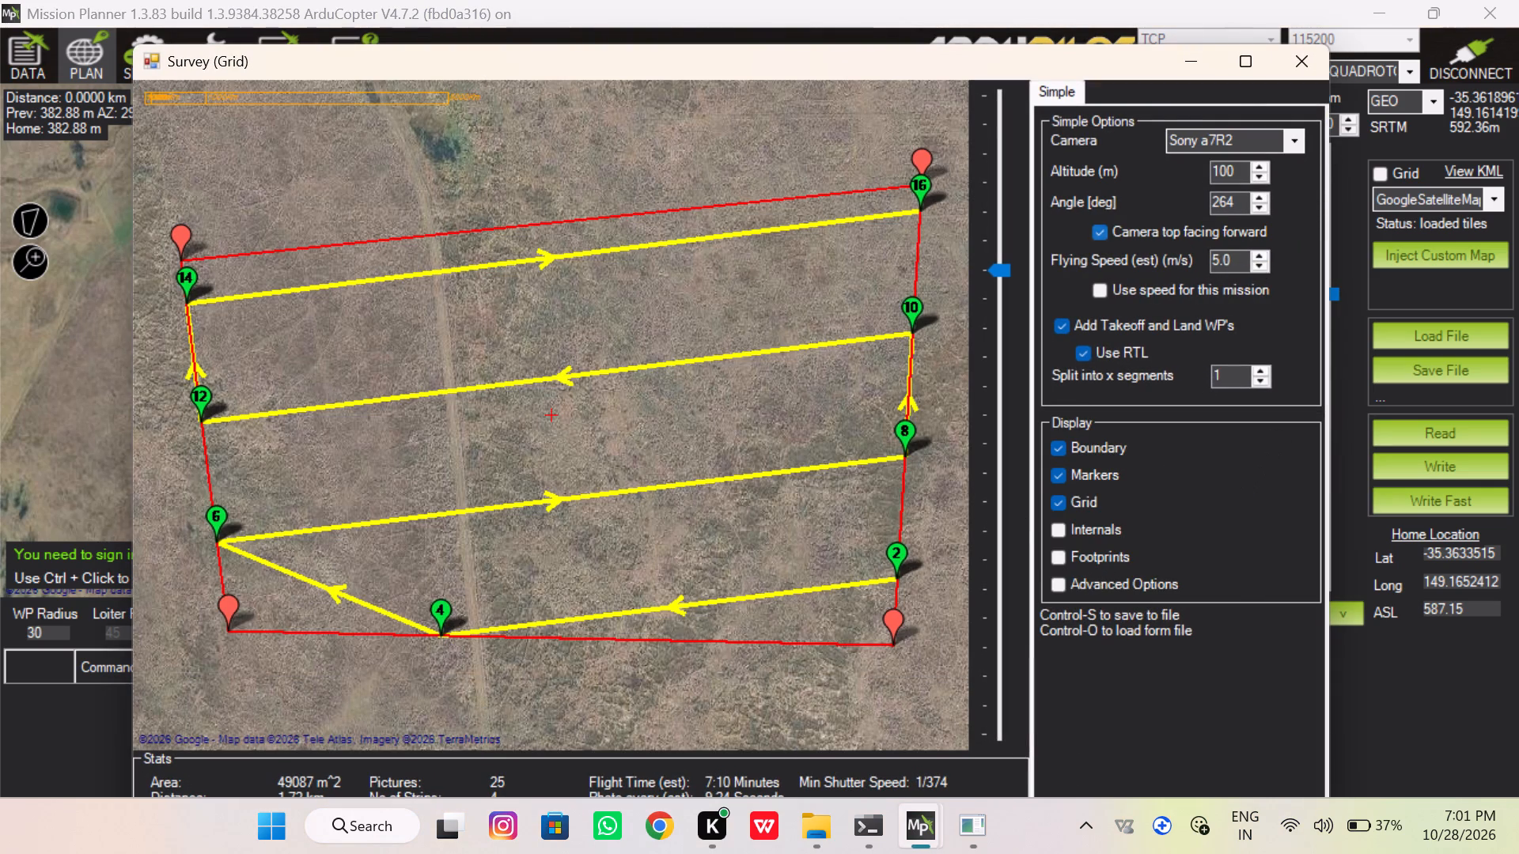
left_click(1237, 61)
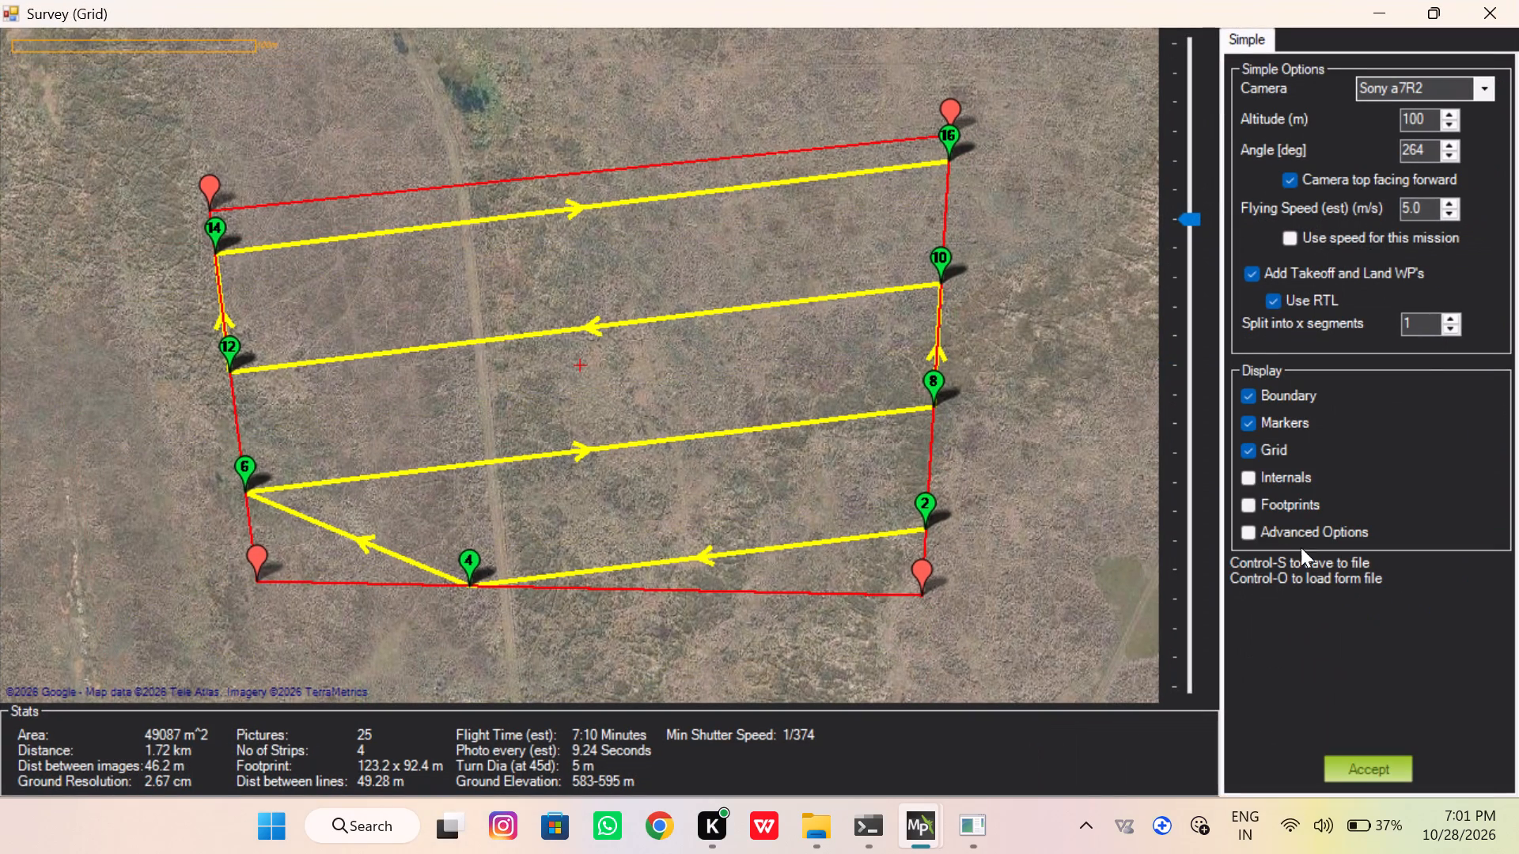
left_click(1370, 767)
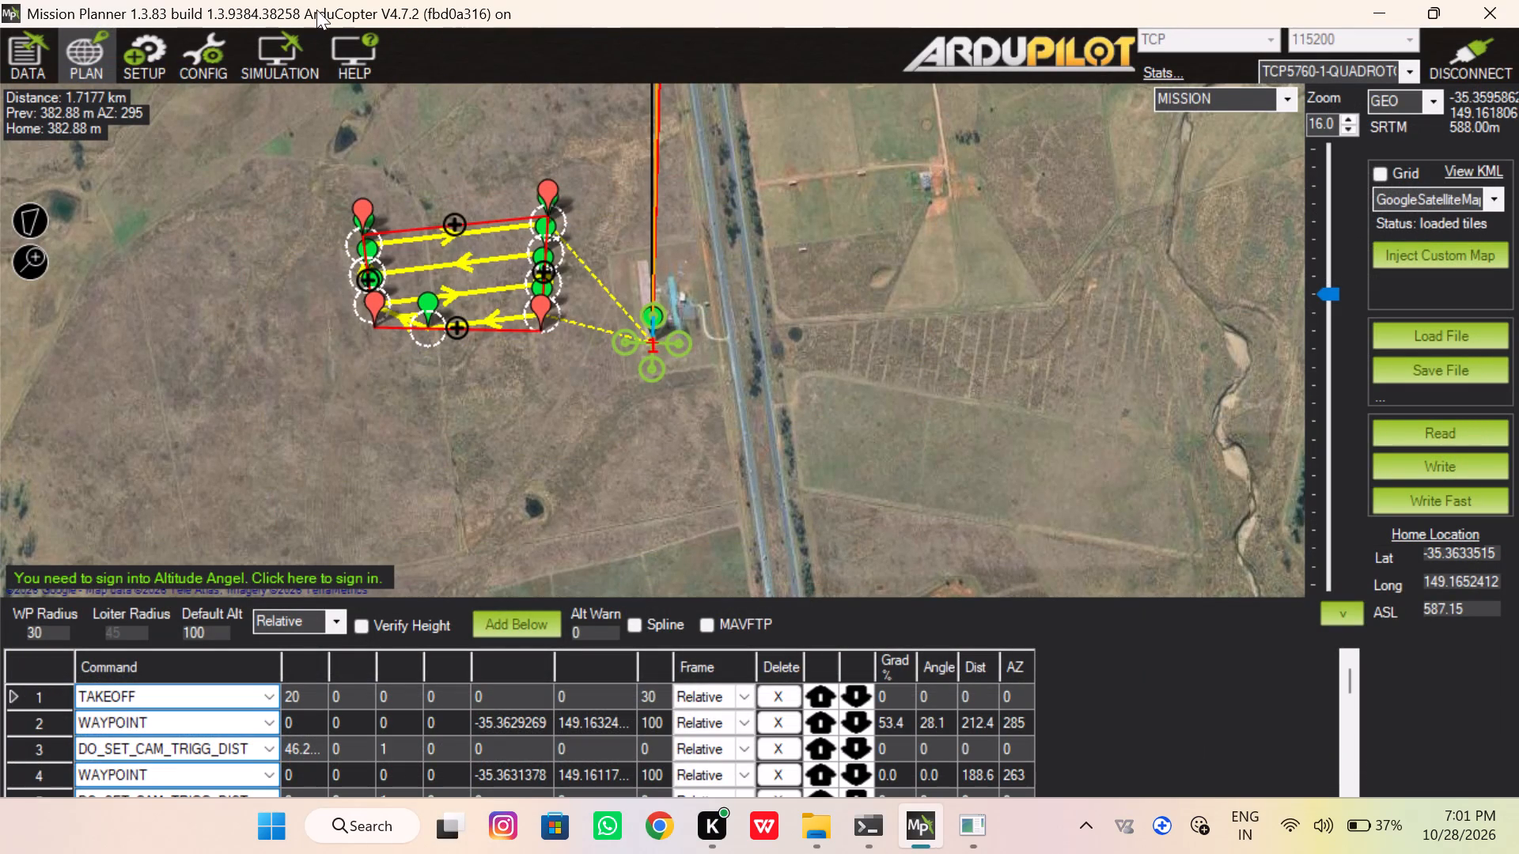
Write the planned survey mission to the simulated quad.
left_click(40, 58)
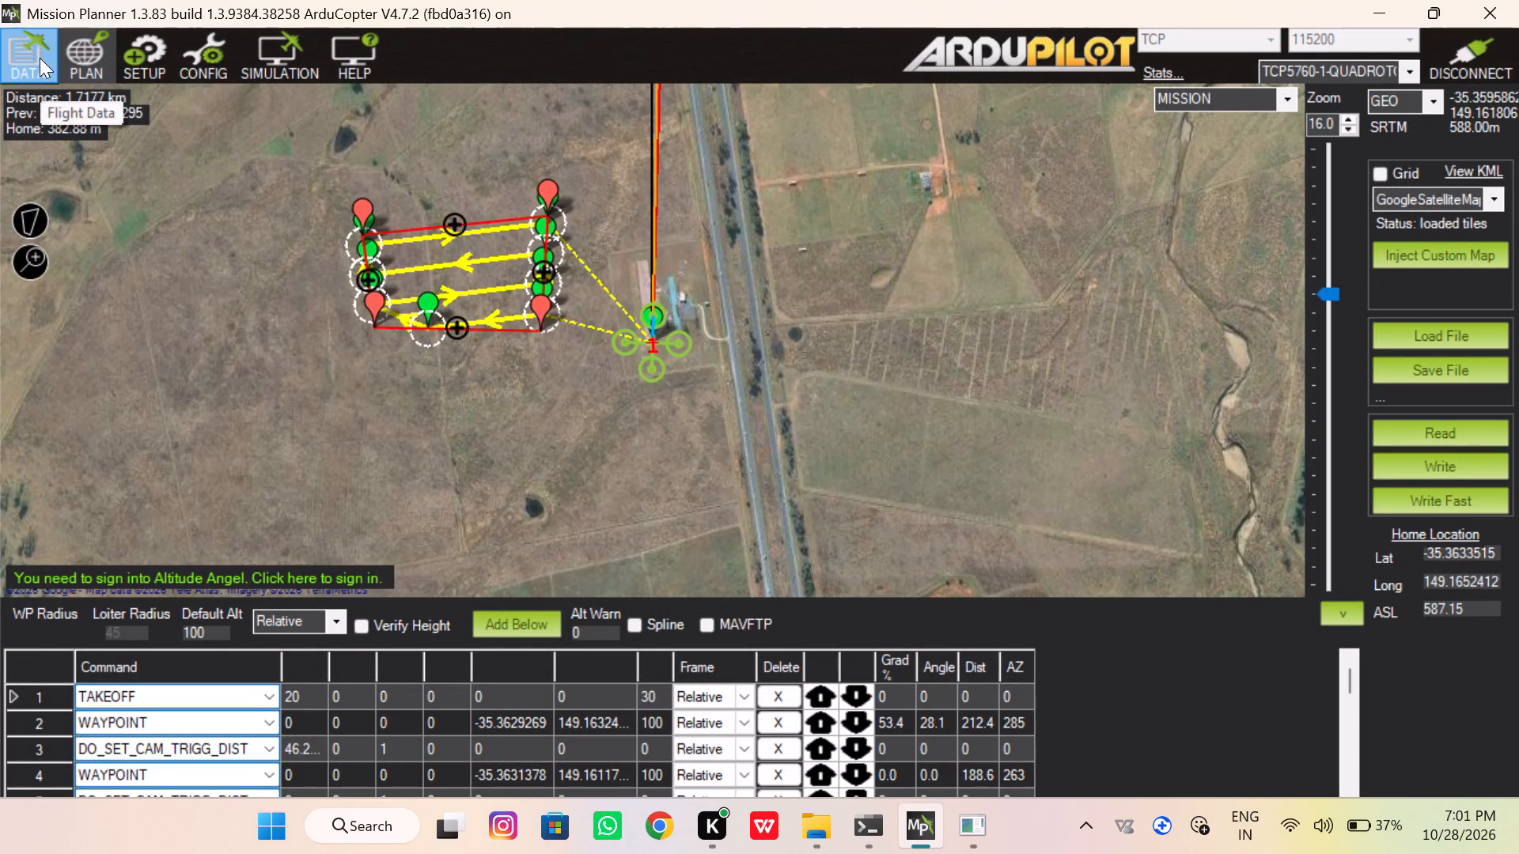
left_click(77, 62)
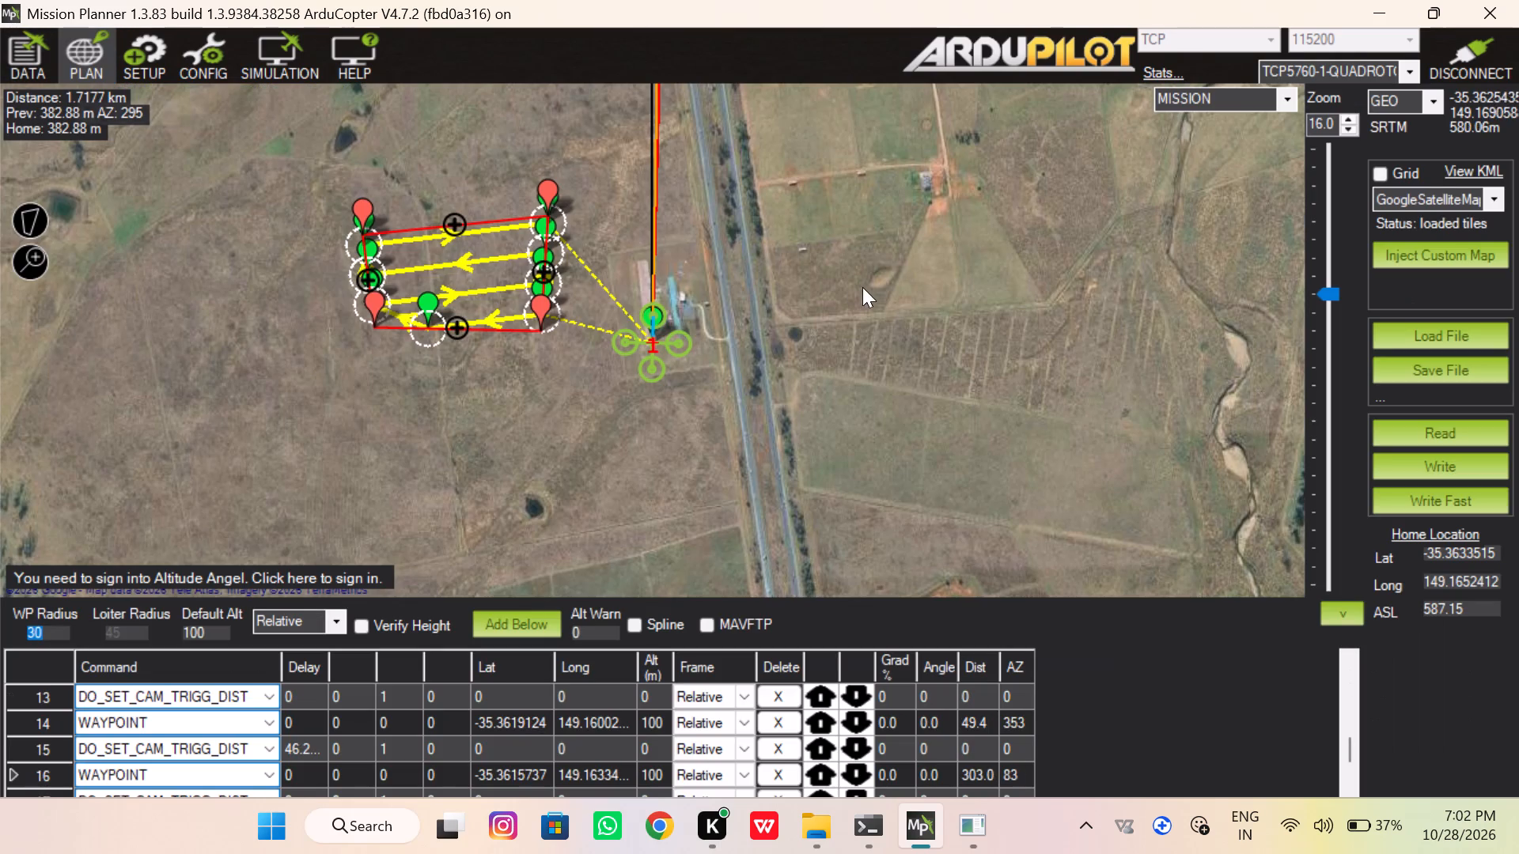
left_click(1412, 455)
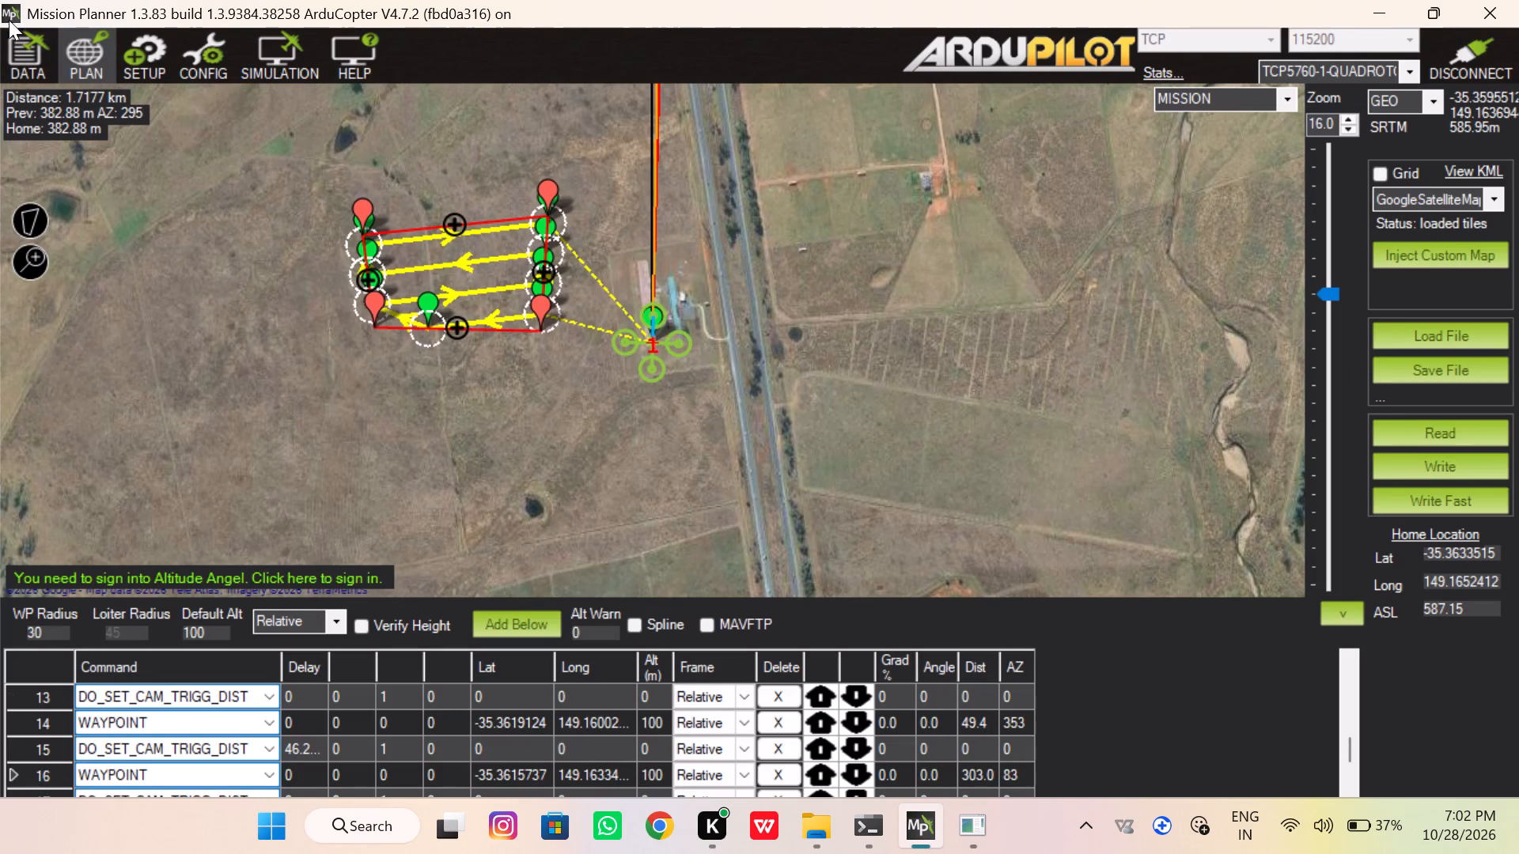
In the flight data actions, choose Mission_Start as the action, Stabilize as the flight mode and the home option for the mount.
left_click(29, 49)
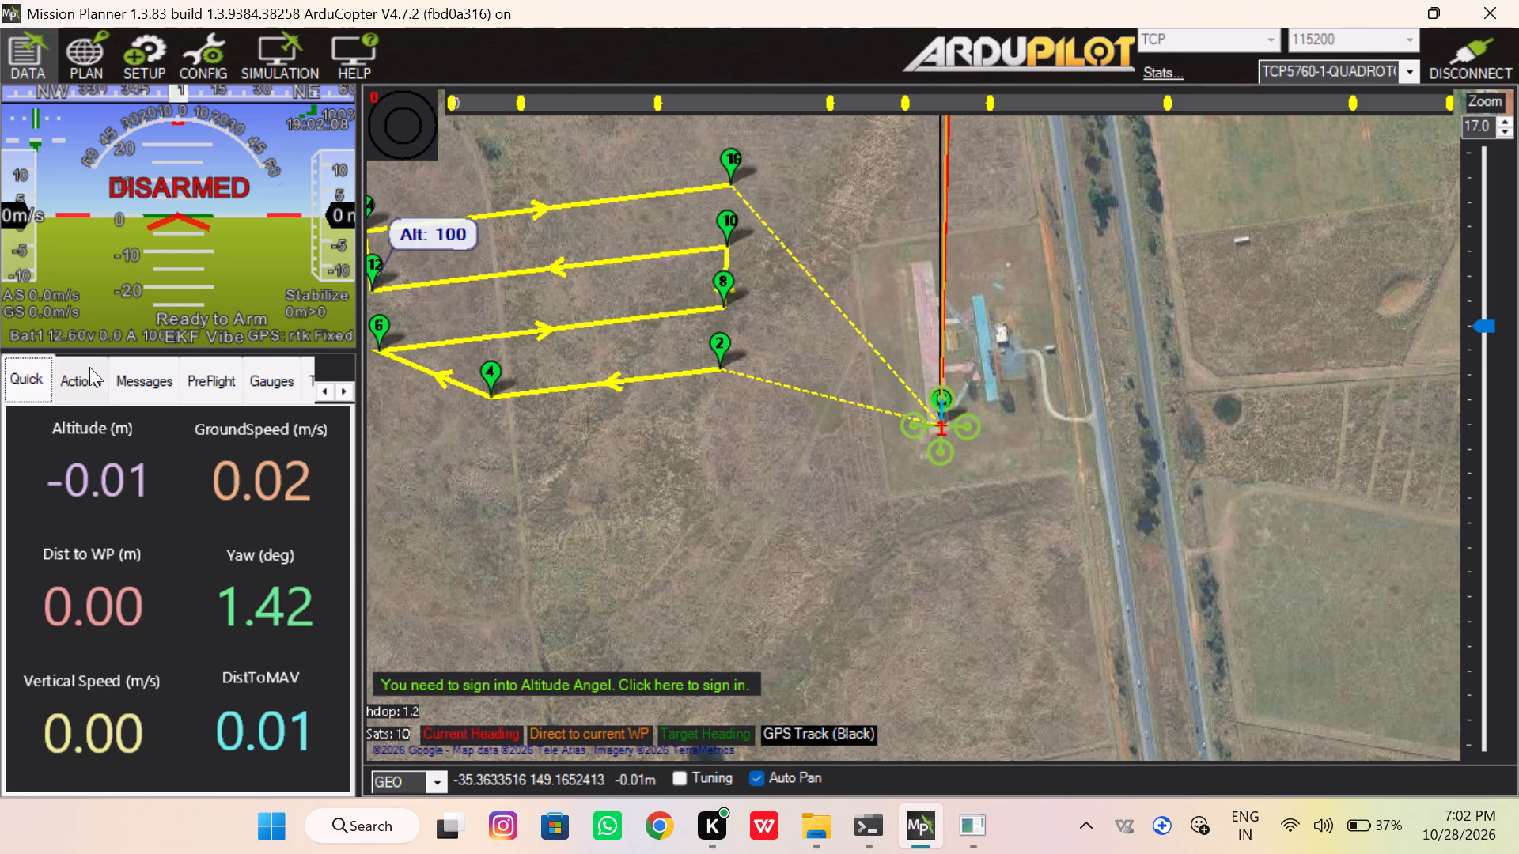
left_click(73, 389)
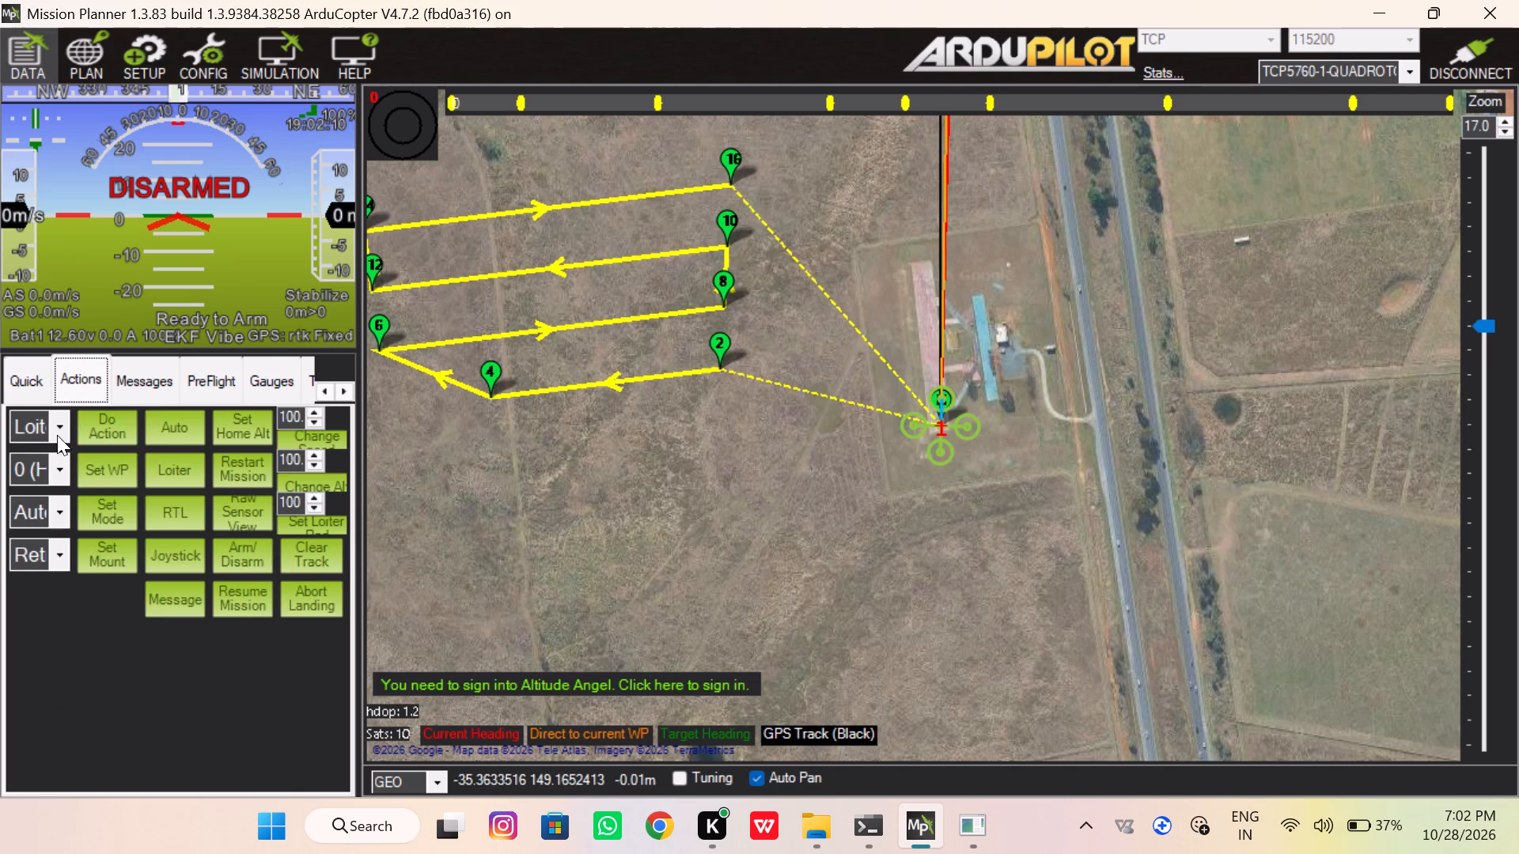
left_click(58, 433)
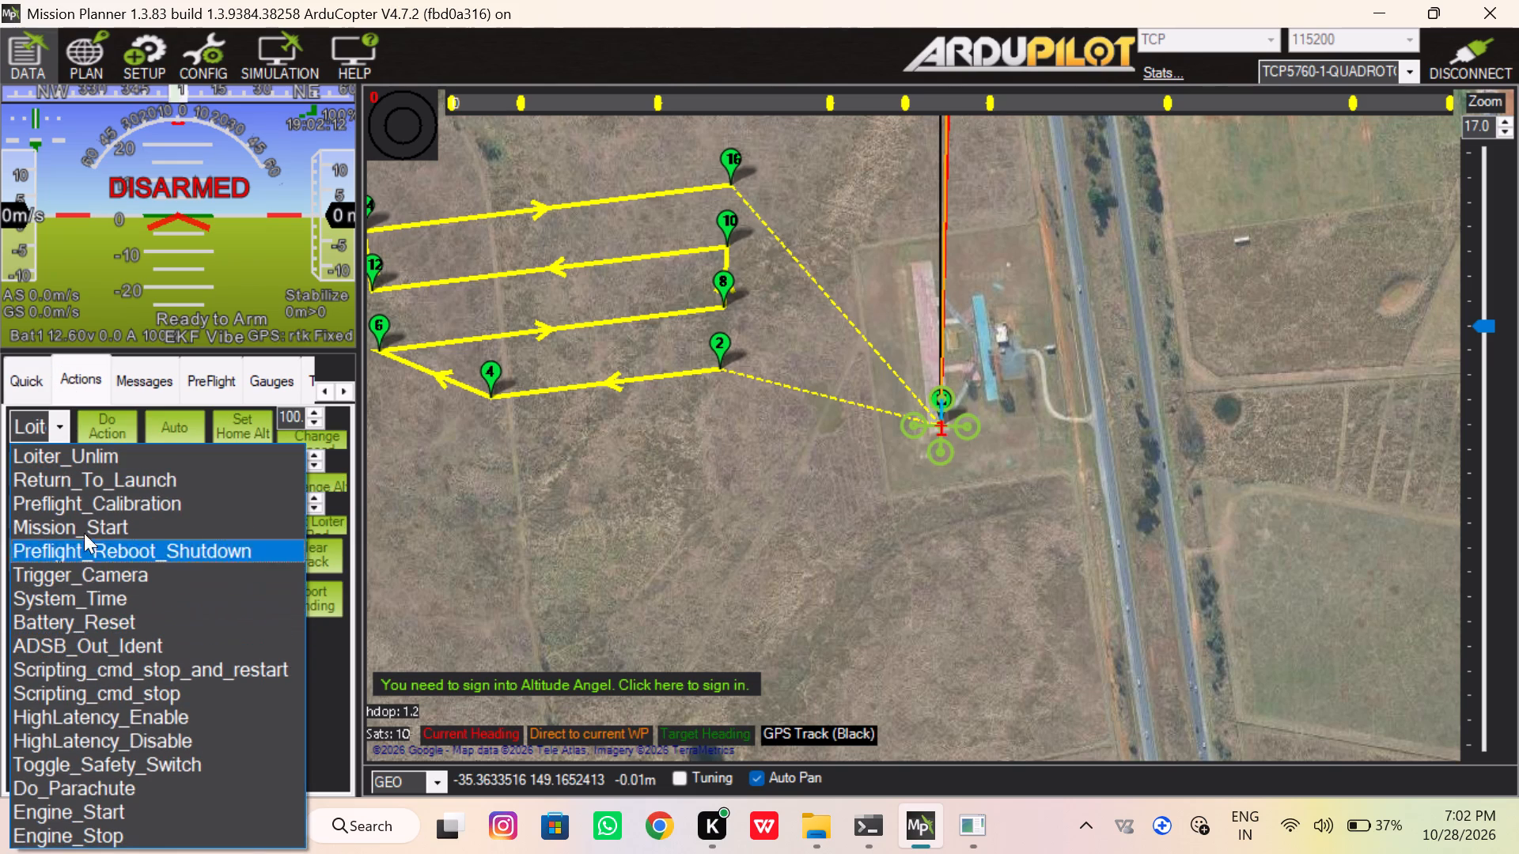
left_click(93, 522)
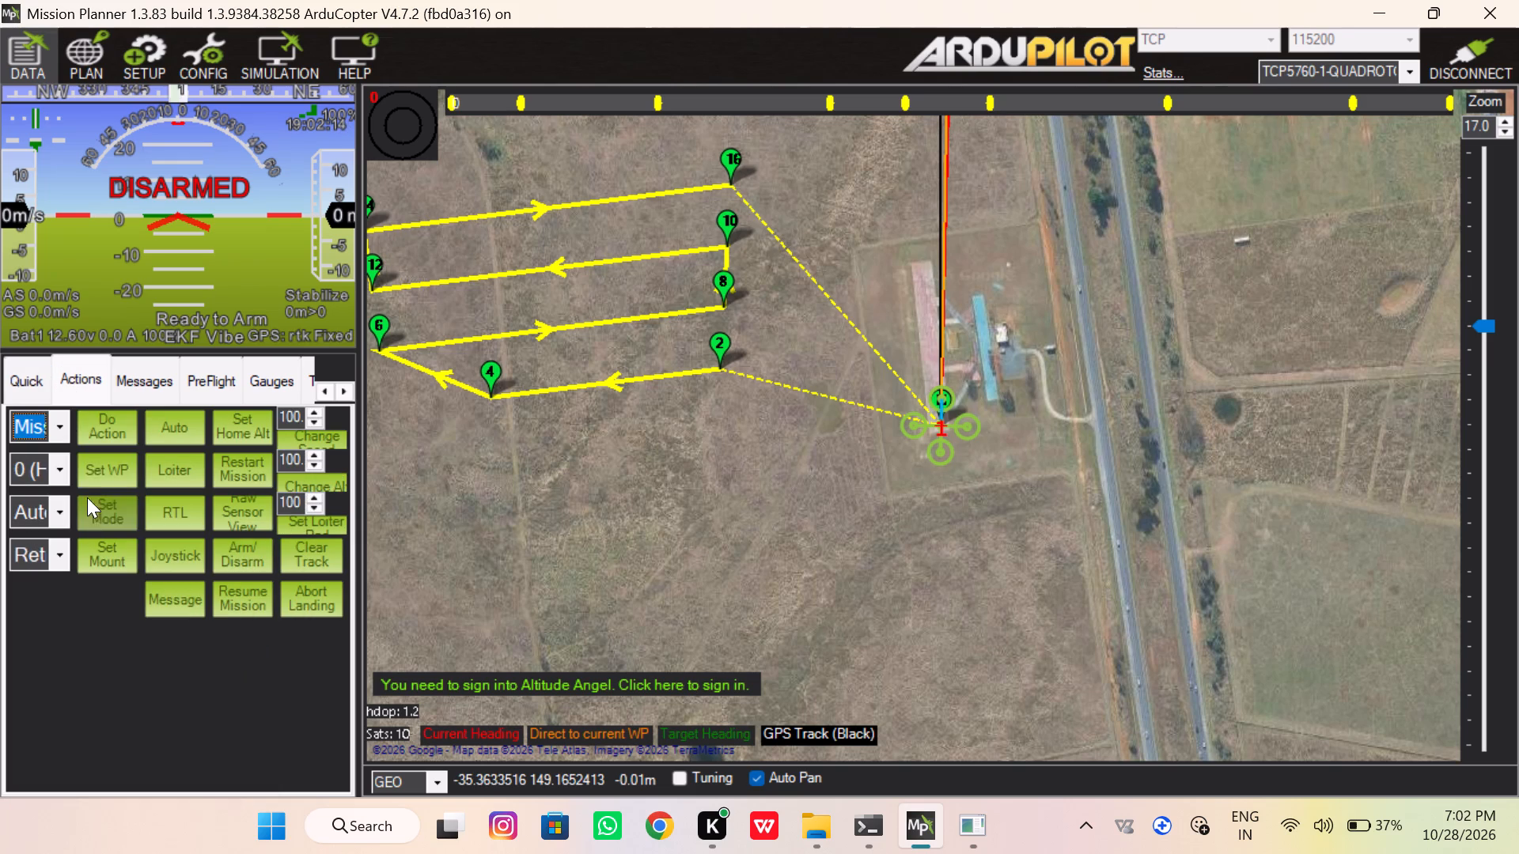
left_click(59, 508)
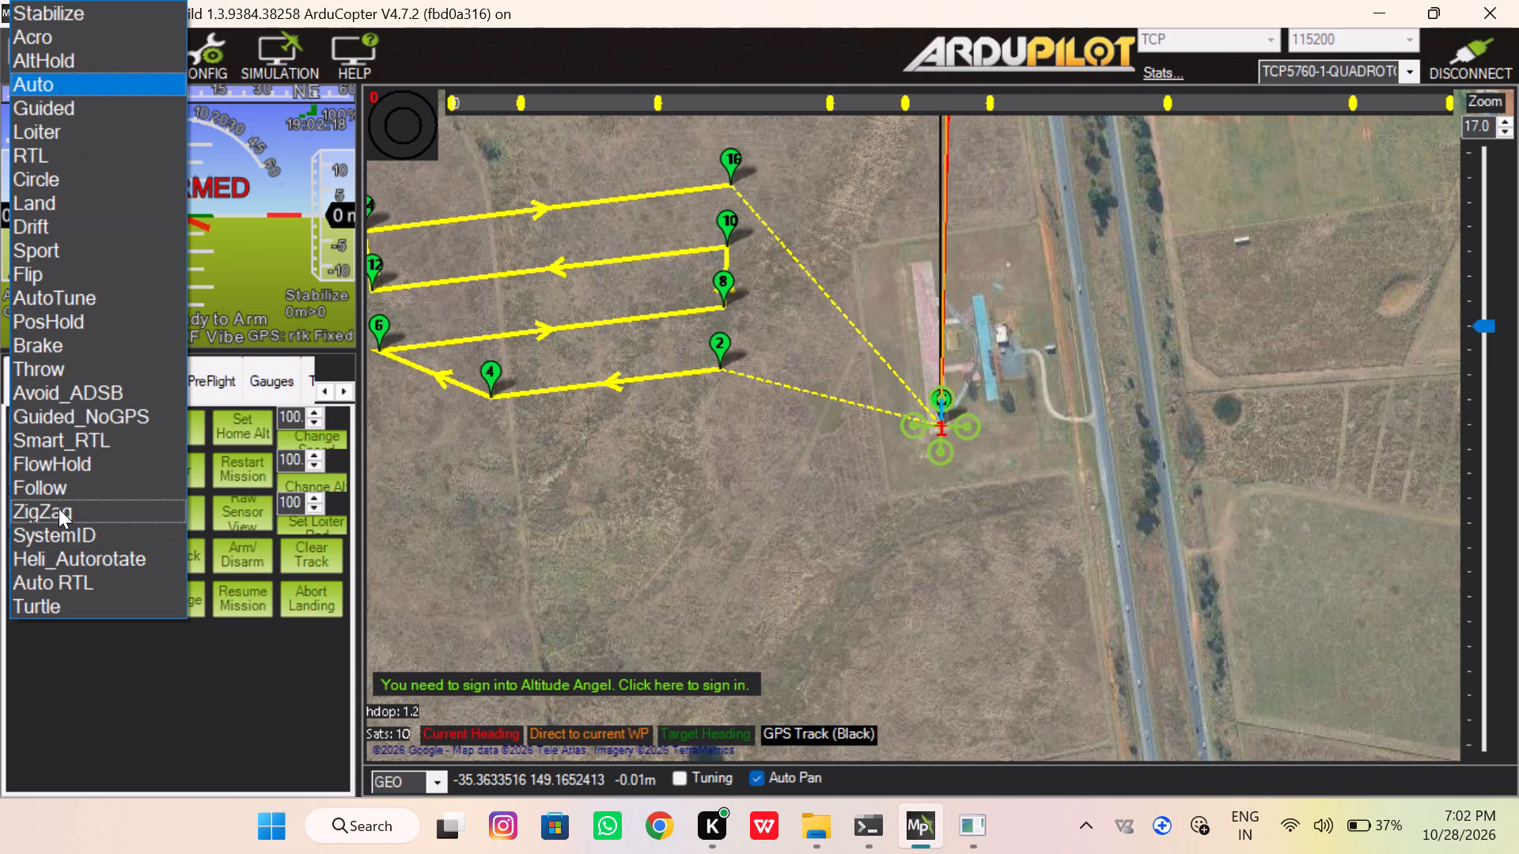
left_click(75, 21)
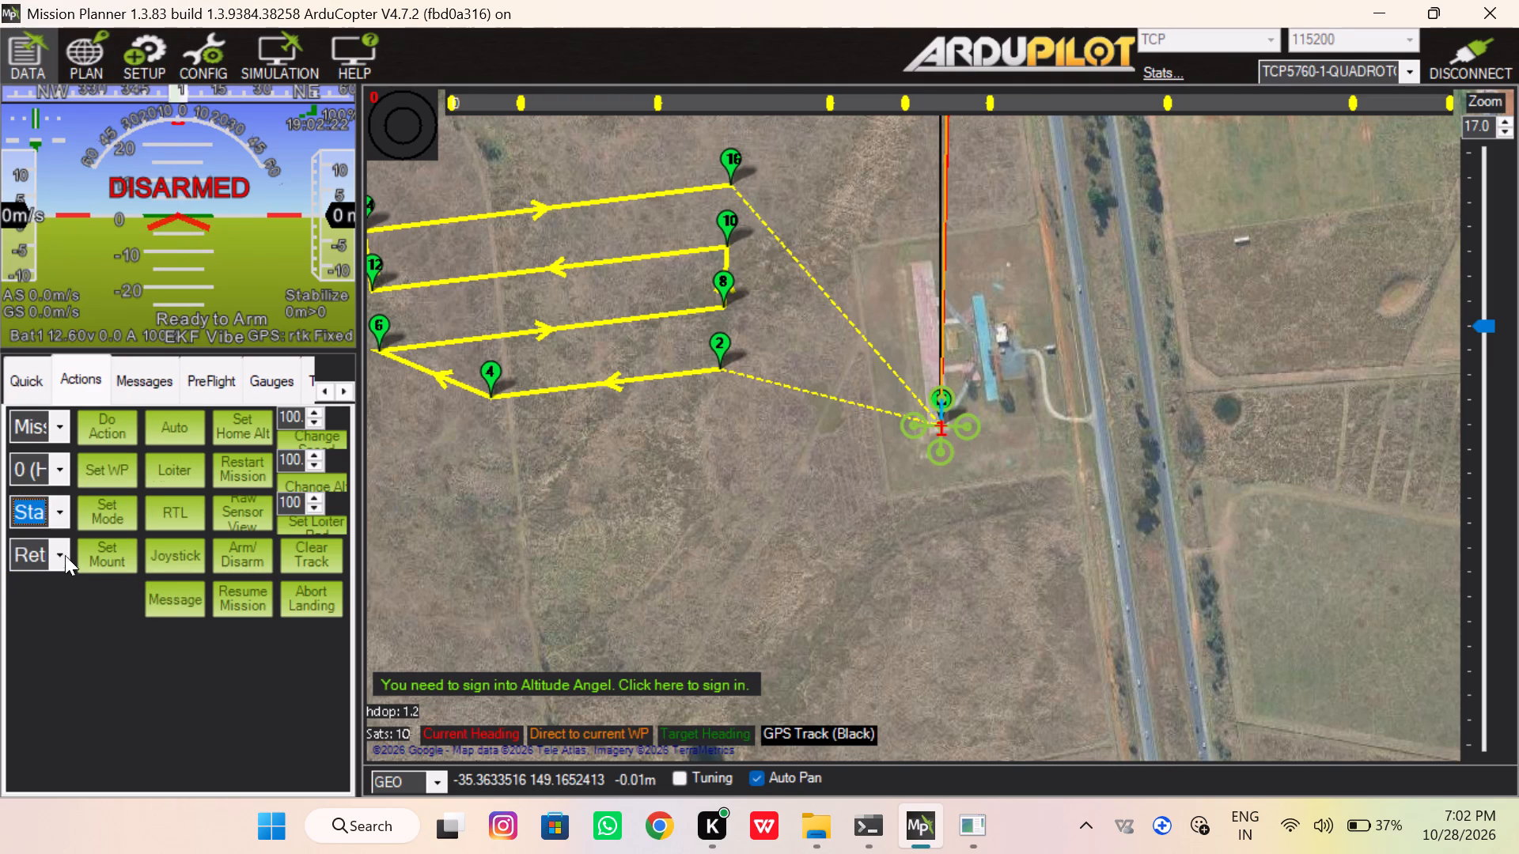
left_click(68, 550)
left_click(61, 718)
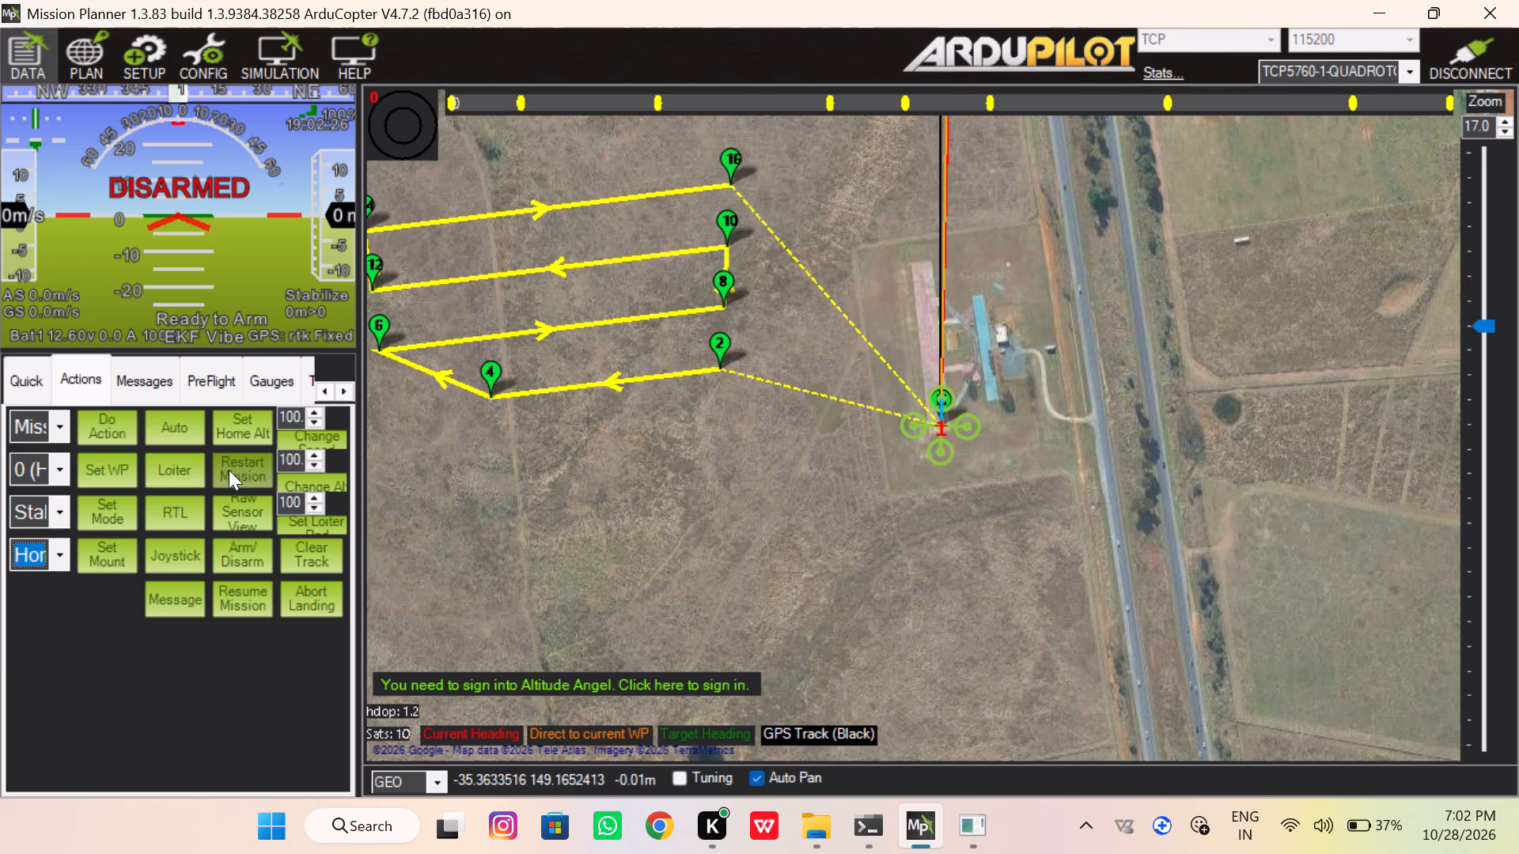
Switch the quad to Loiter mode and arm it.
left_click(163, 465)
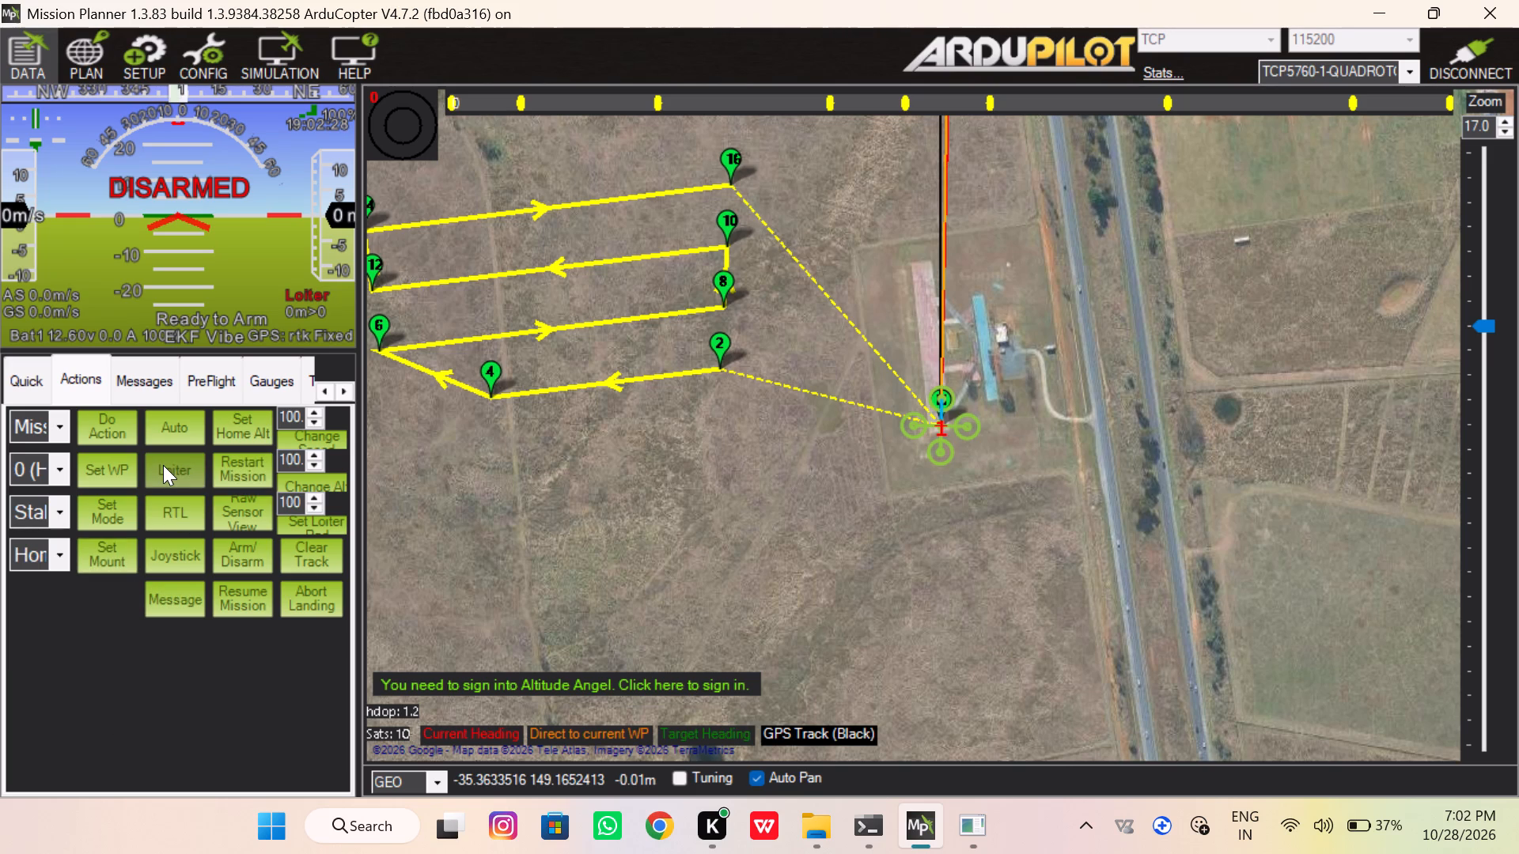
left_click(239, 566)
Execute the Mission_Start action so the armed quad begins the survey mission.
left_click(106, 423)
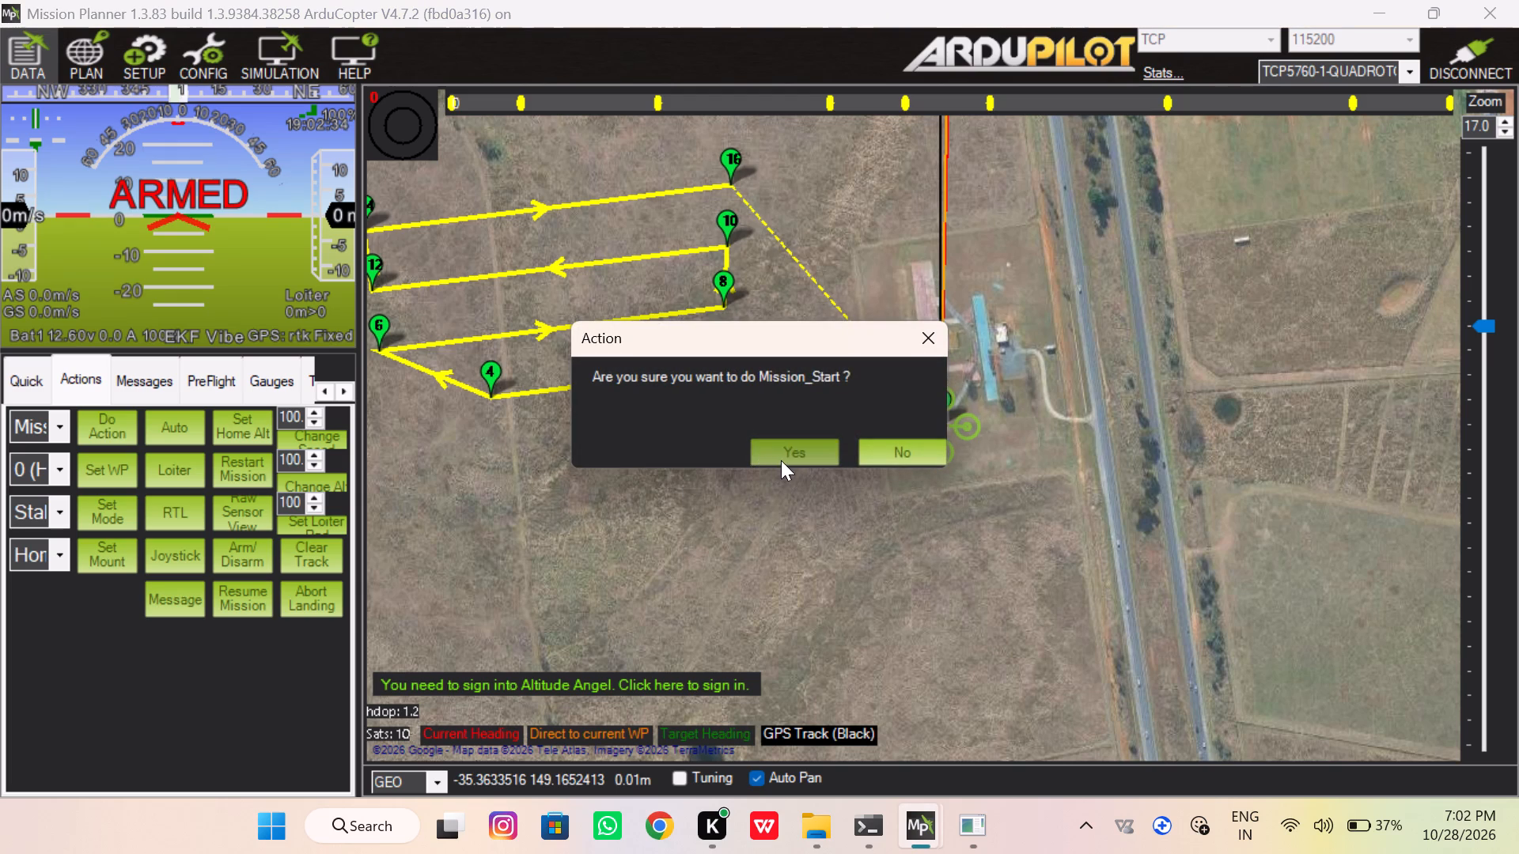
left_click(781, 460)
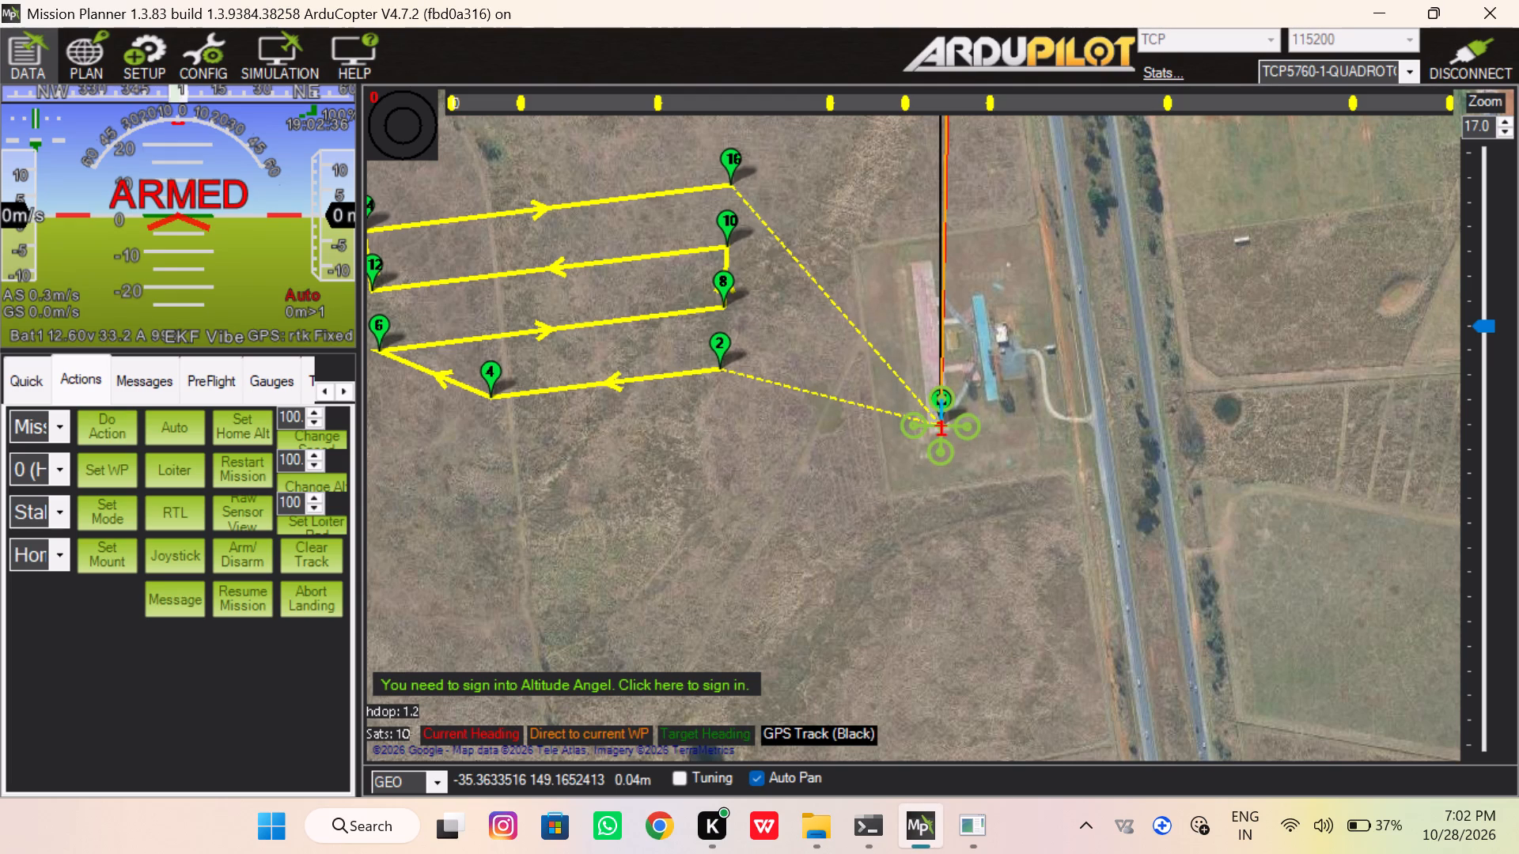
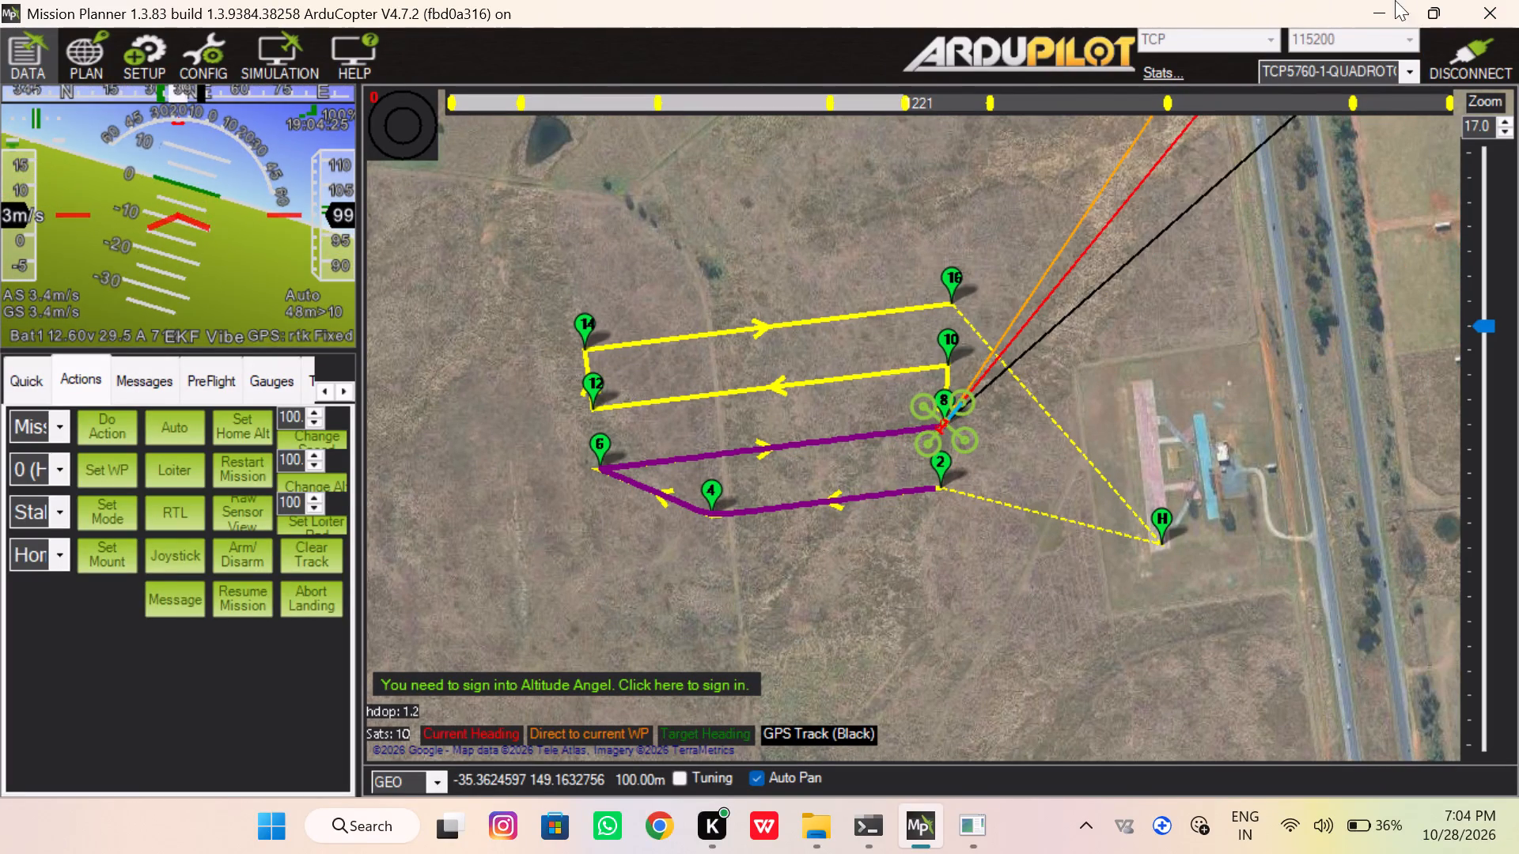
Close Mission Planner while the simulated quad is flying the survey mission.
left_click(1479, 13)
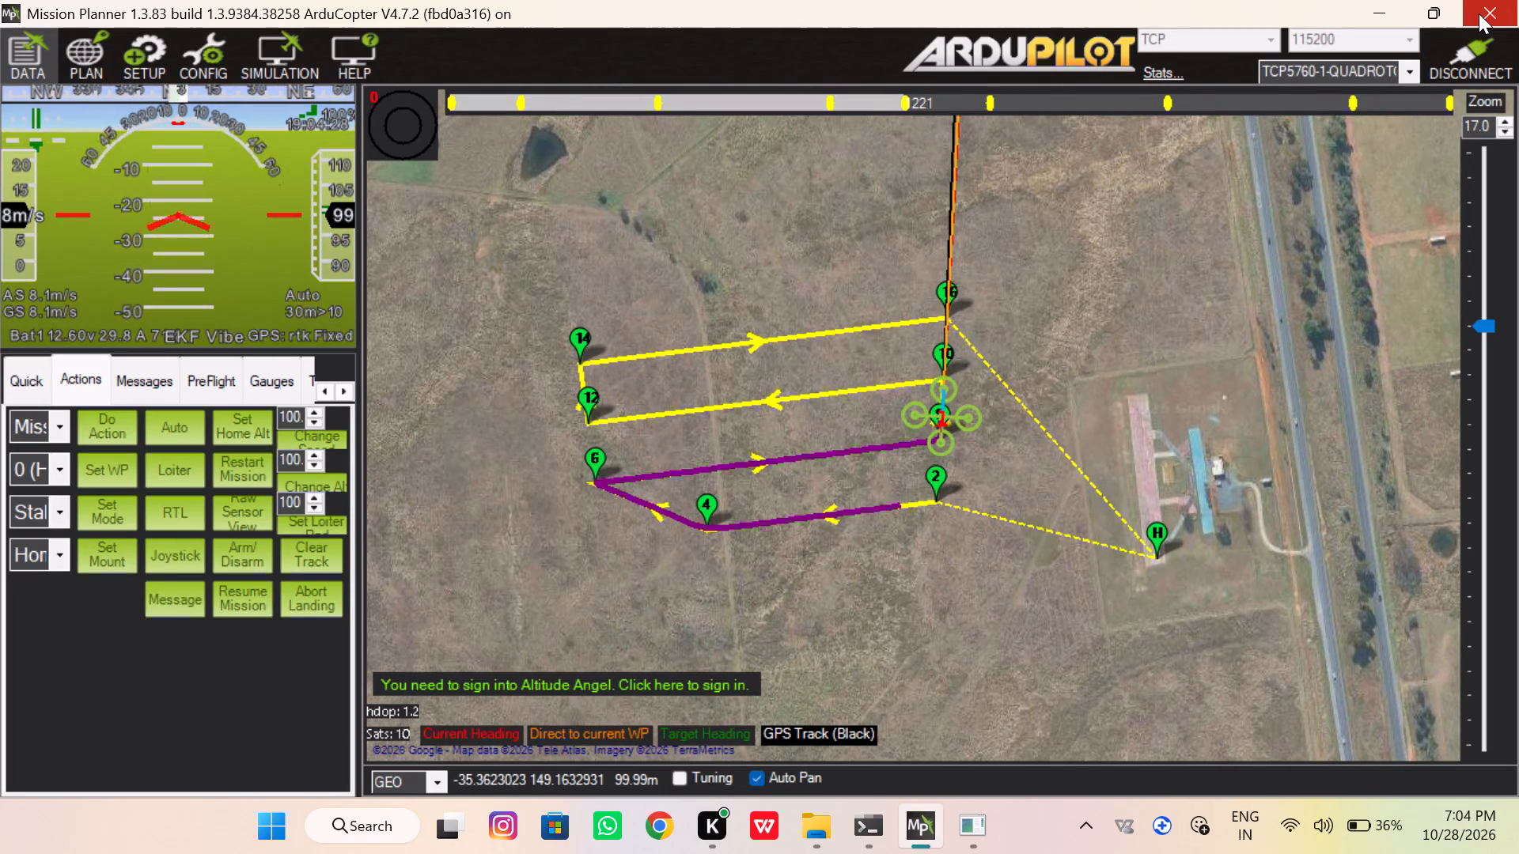